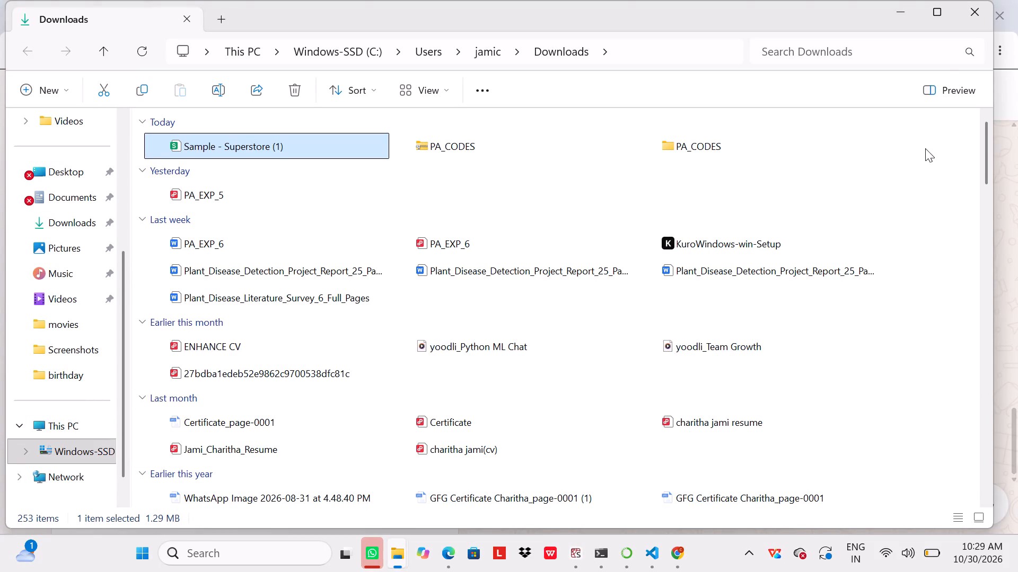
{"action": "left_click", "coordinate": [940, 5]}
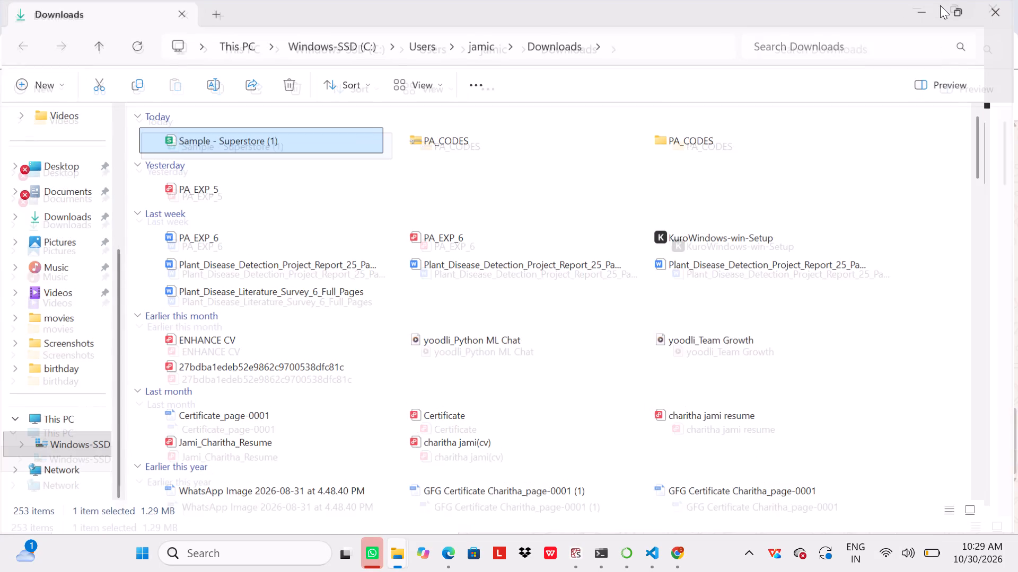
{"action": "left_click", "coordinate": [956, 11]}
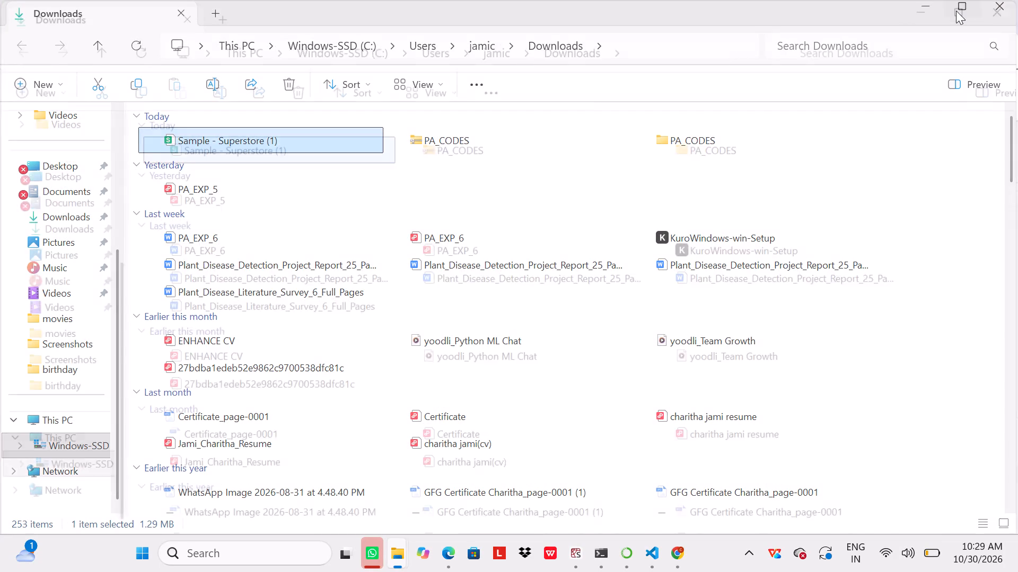
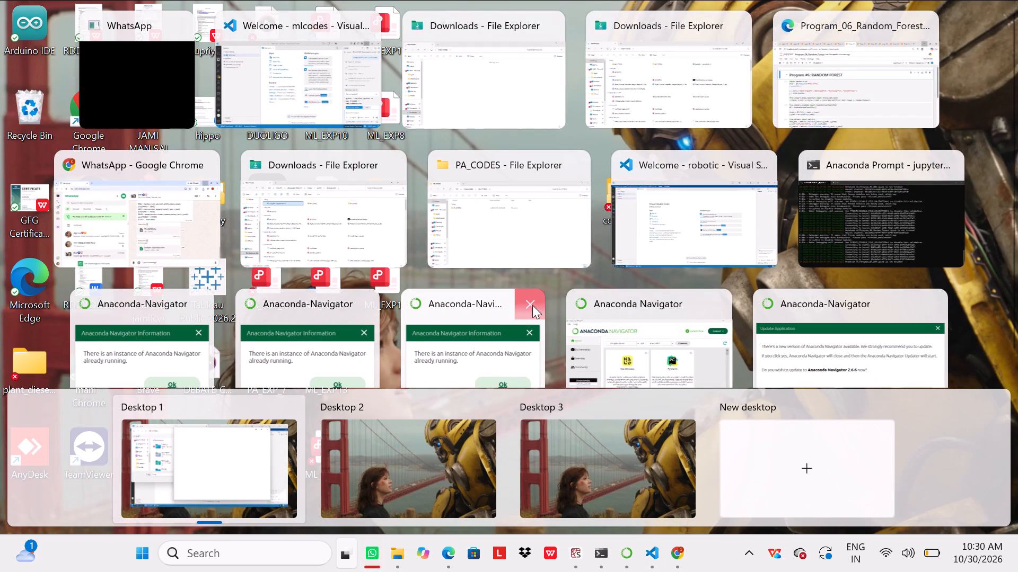
Close the leftover Anaconda-Navigator "already running" message windows and the Update Application window, keeping the main Anaconda Navigator open.
{"action": "left_click", "coordinate": [451, 301]}
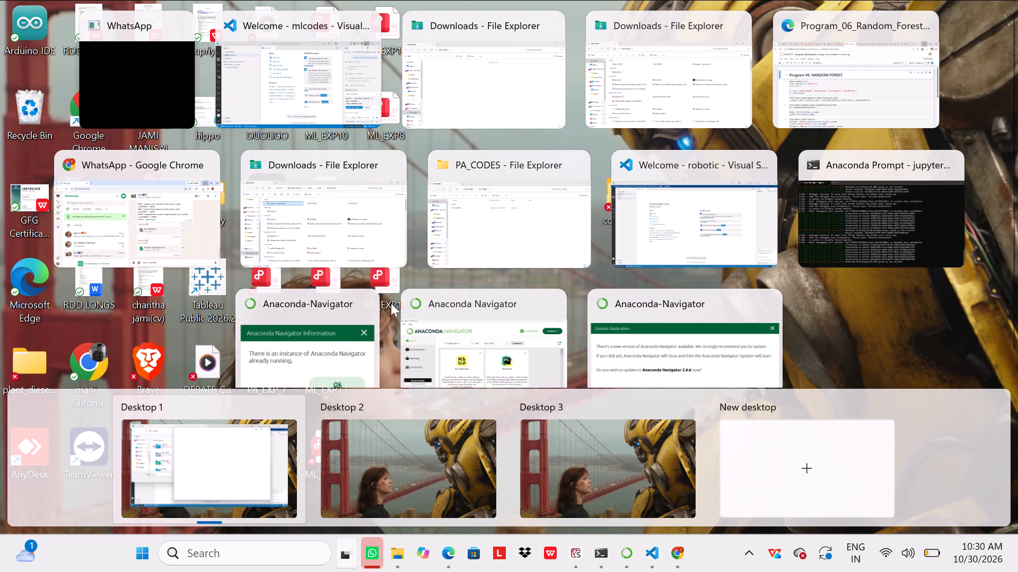
{"action": "left_click", "coordinate": [352, 302]}
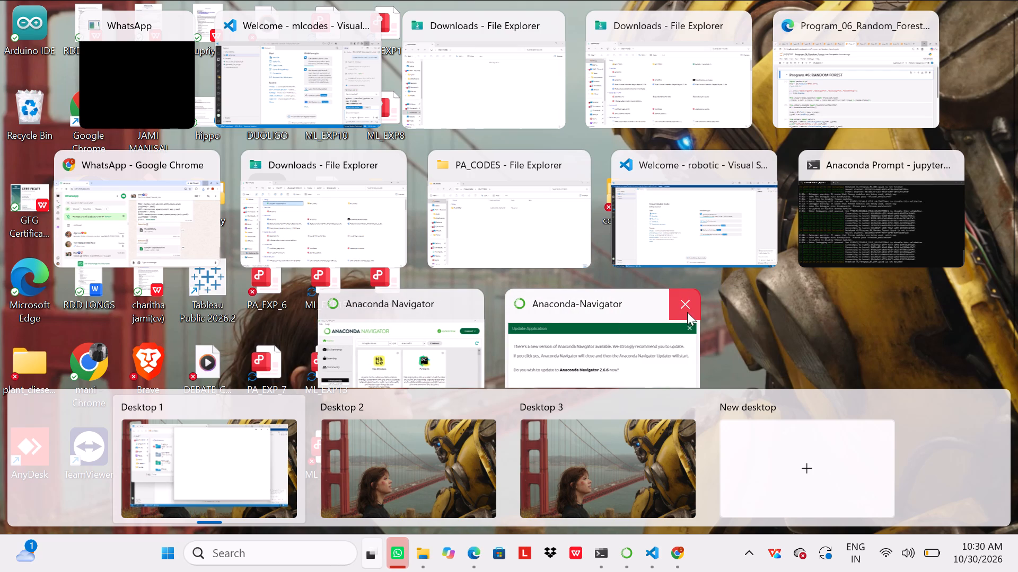
{"action": "left_click", "coordinate": [687, 312]}
{"action": "left_click", "coordinate": [765, 345]}
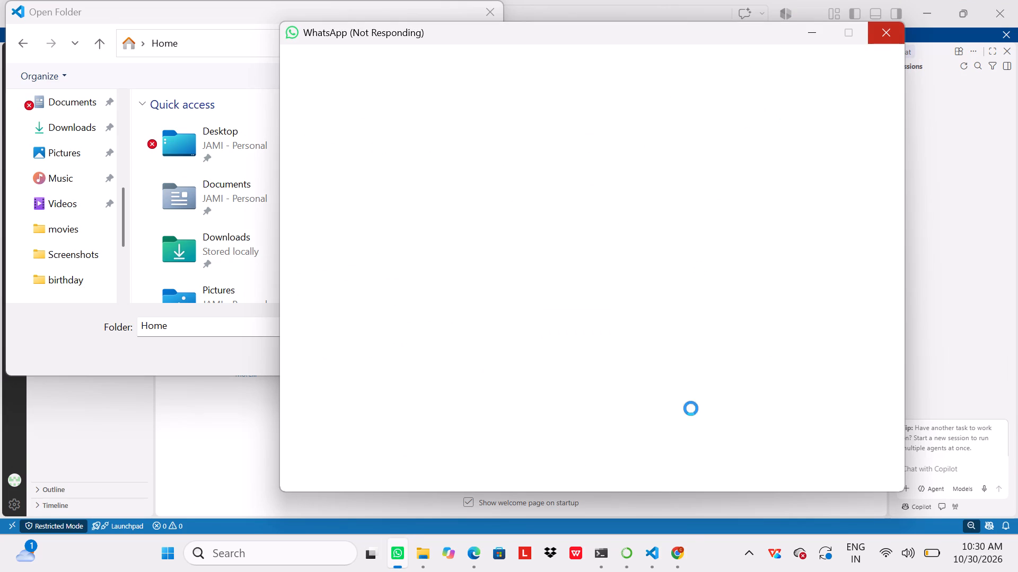
Force the unresponsive WhatsApp desktop program to close and dismiss its problem report.
{"action": "left_click", "coordinate": [468, 554]}
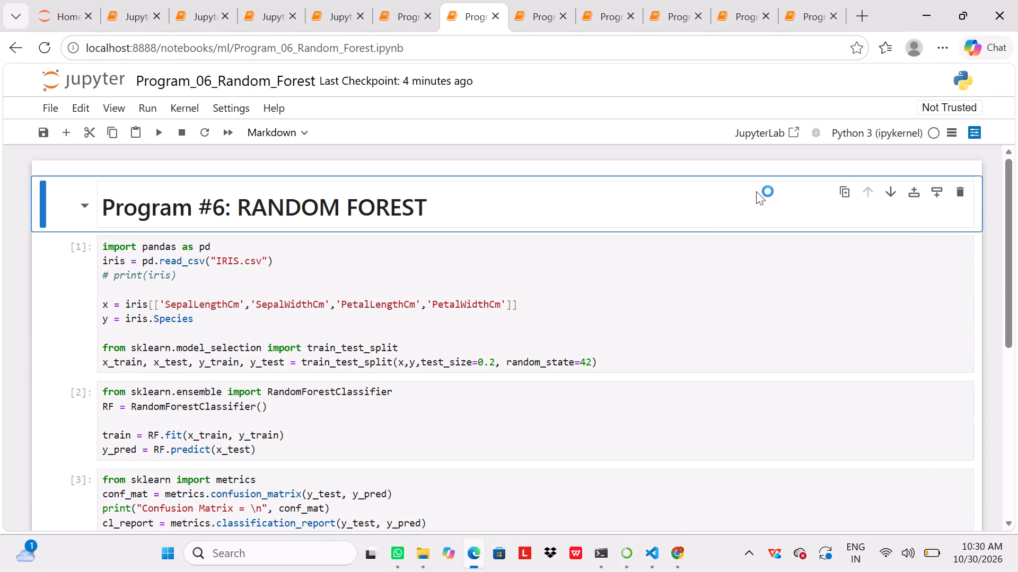
{"action": "left_click", "coordinate": [931, 12]}
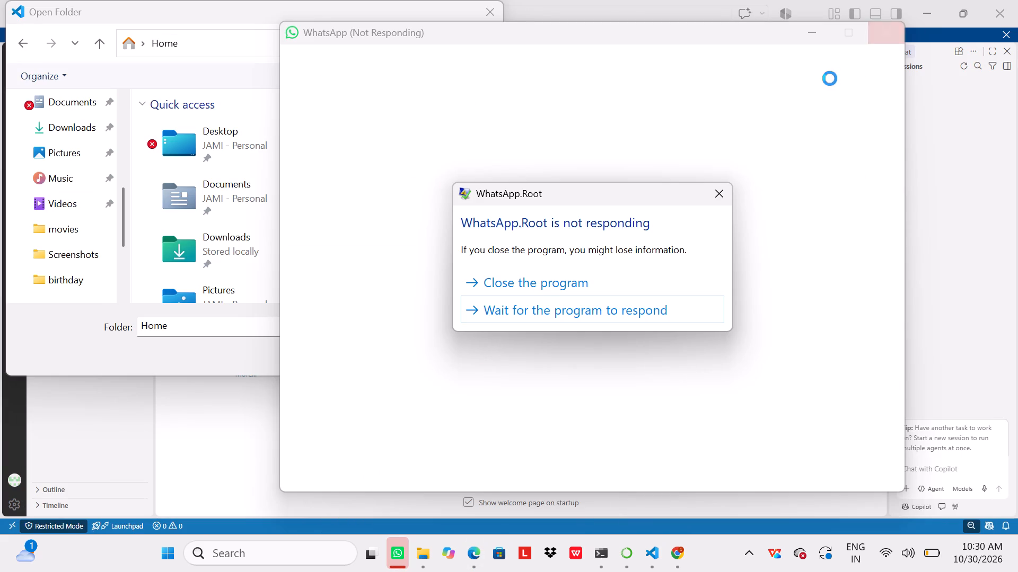
{"action": "left_click", "coordinate": [589, 289]}
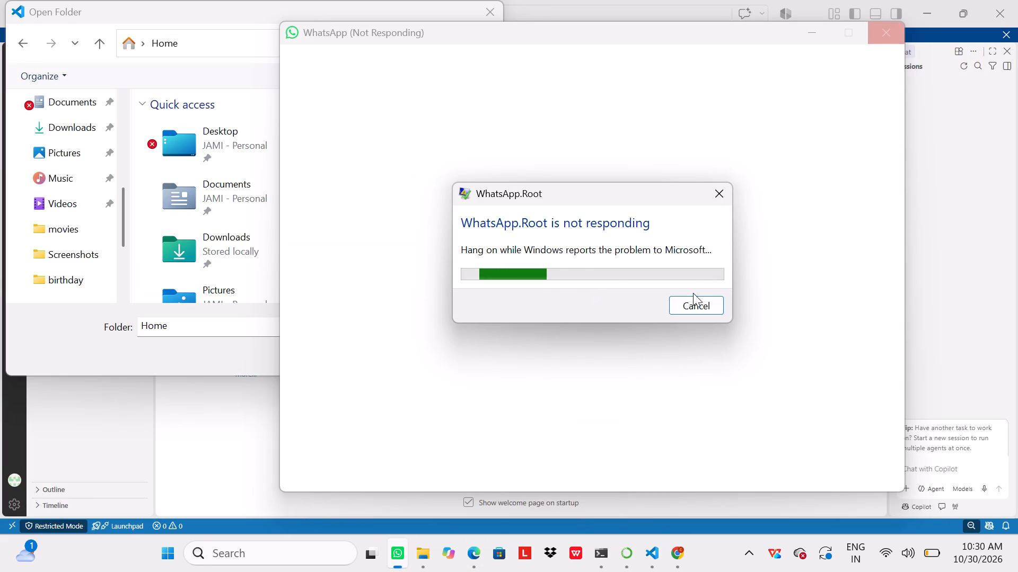
{"action": "left_click", "coordinate": [726, 184]}
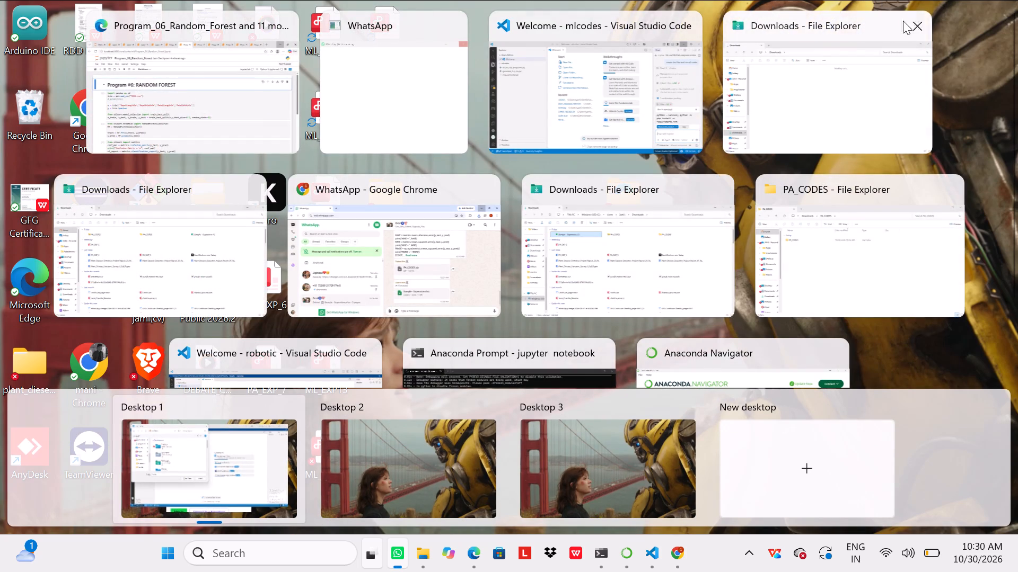
Close the Downloads window in which the Sample - Superstore (1) file is selected.
{"action": "left_click", "coordinate": [918, 23]}
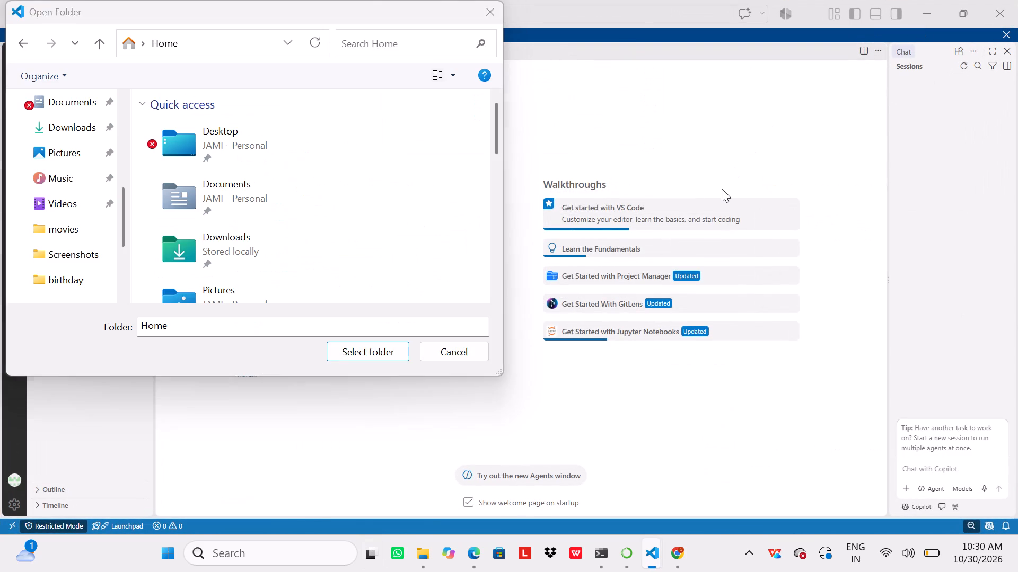
{"action": "left_click", "coordinate": [720, 25]}
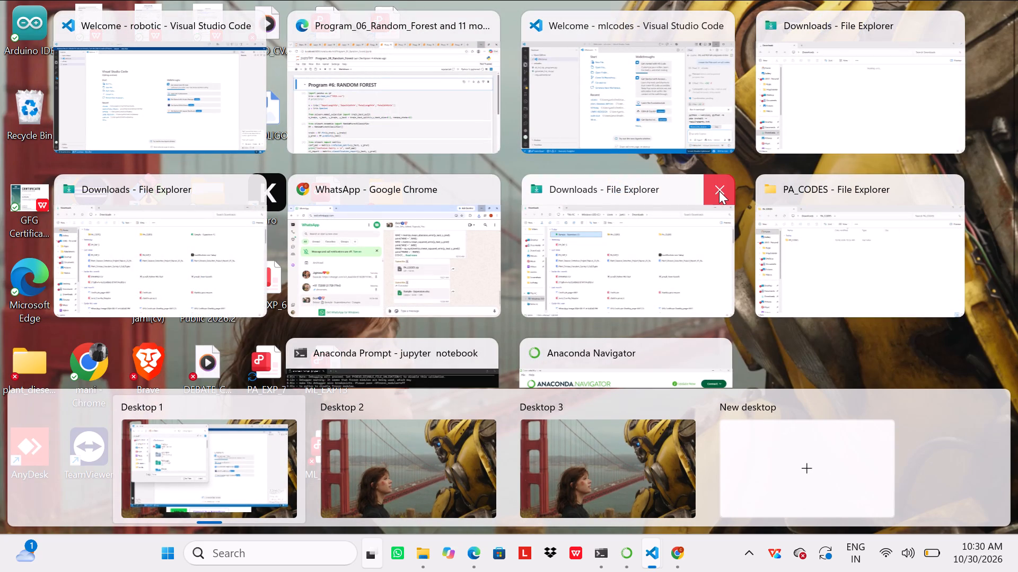
{"action": "left_click", "coordinate": [719, 191]}
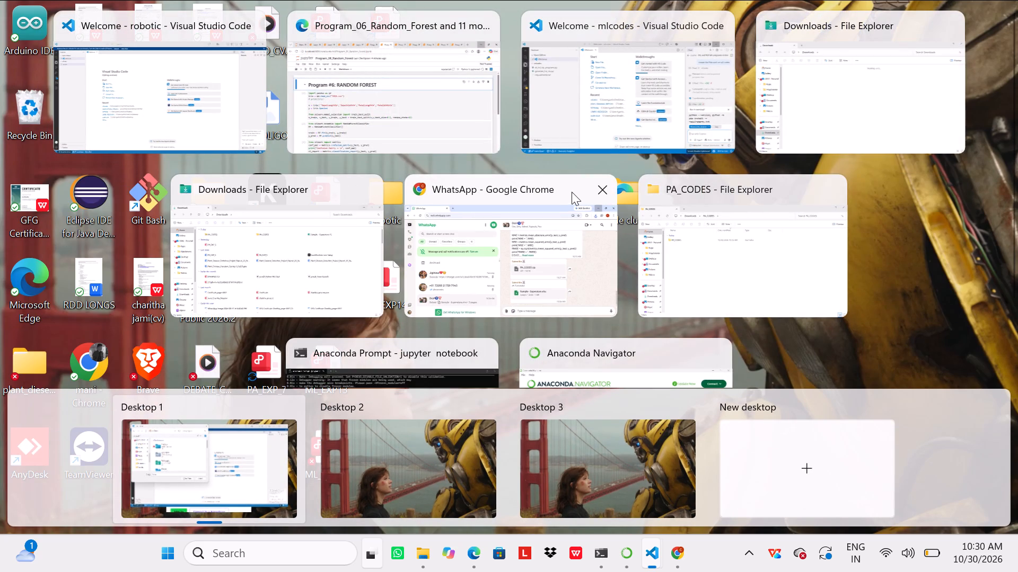
Close the Google Chrome window showing WhatsApp from the open windows overview.
{"action": "left_click", "coordinate": [614, 190]}
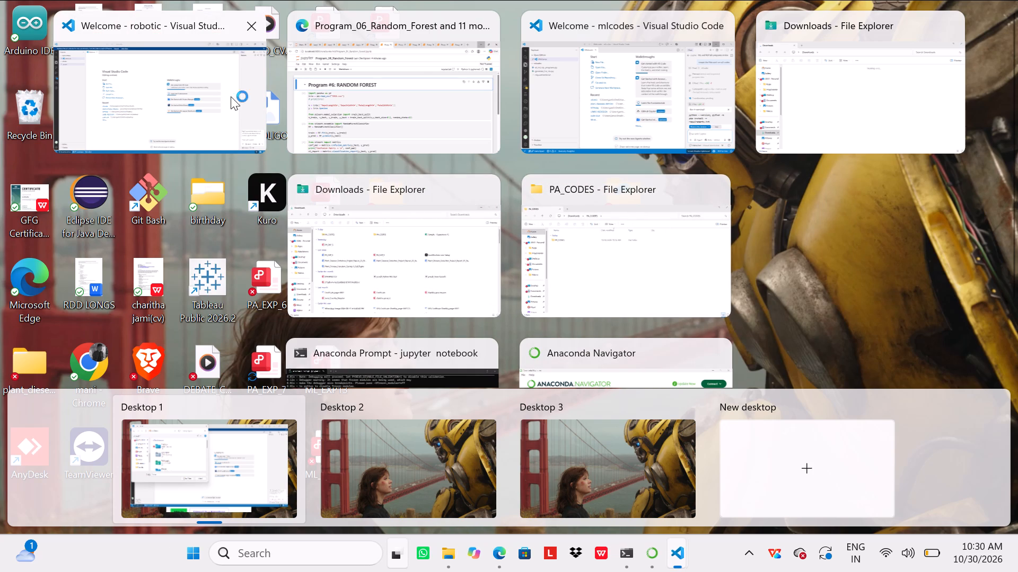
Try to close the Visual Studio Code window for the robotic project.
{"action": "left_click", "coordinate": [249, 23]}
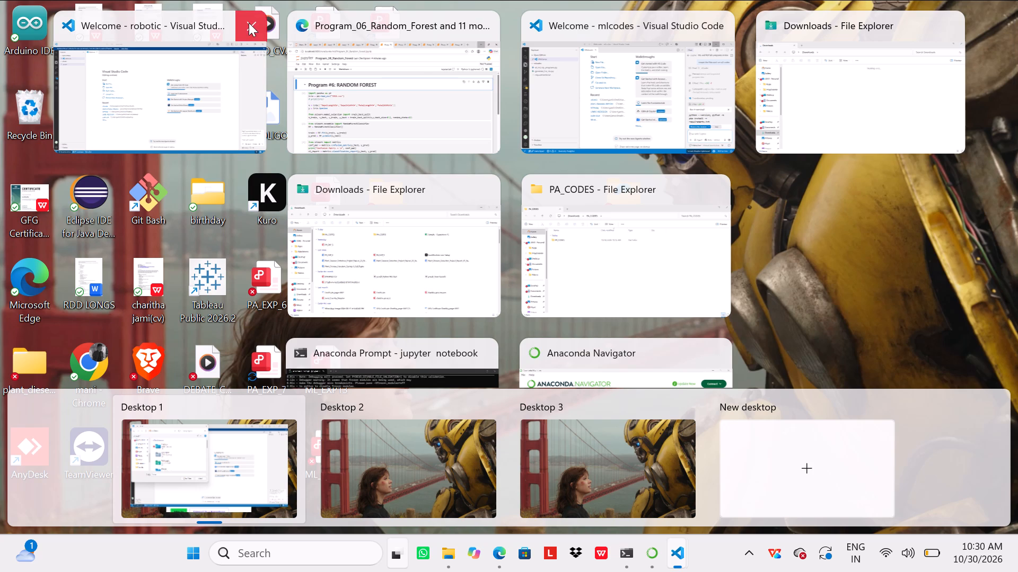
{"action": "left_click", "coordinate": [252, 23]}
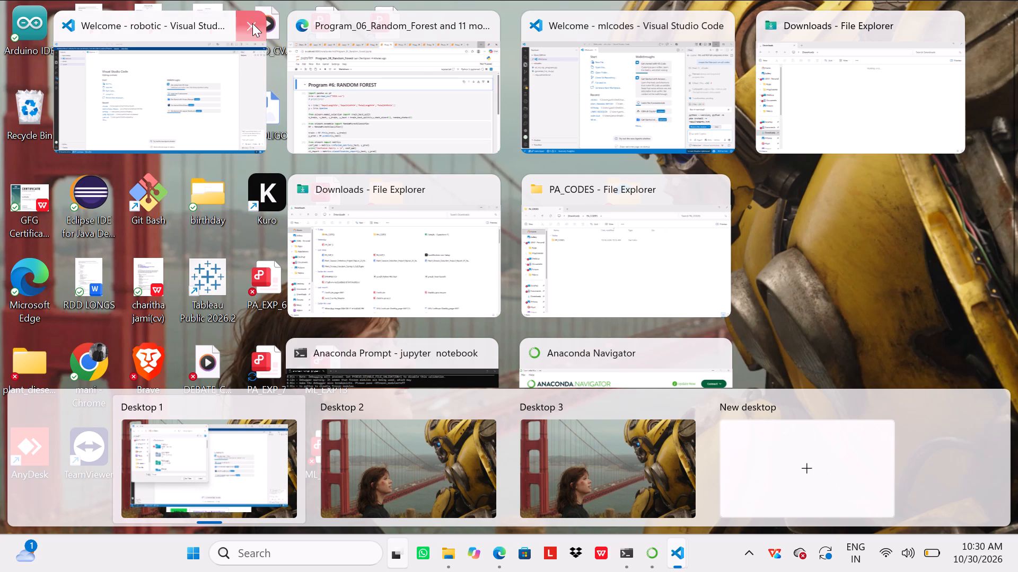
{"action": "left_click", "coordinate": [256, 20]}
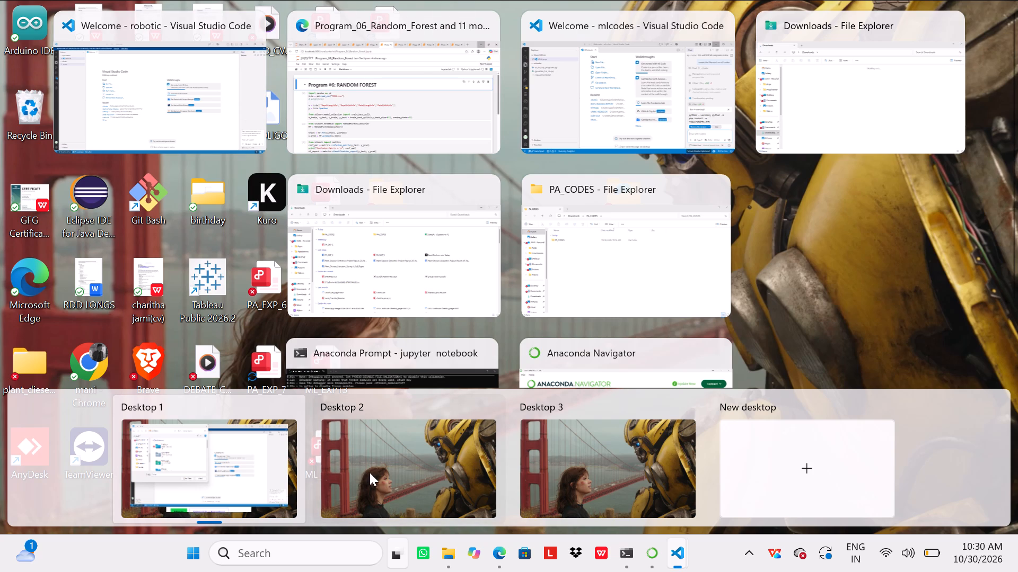
Switch to the Desktop 2 virtual desktop and launch Tableau Public 2026.2 there.
{"action": "left_click", "coordinate": [350, 451]}
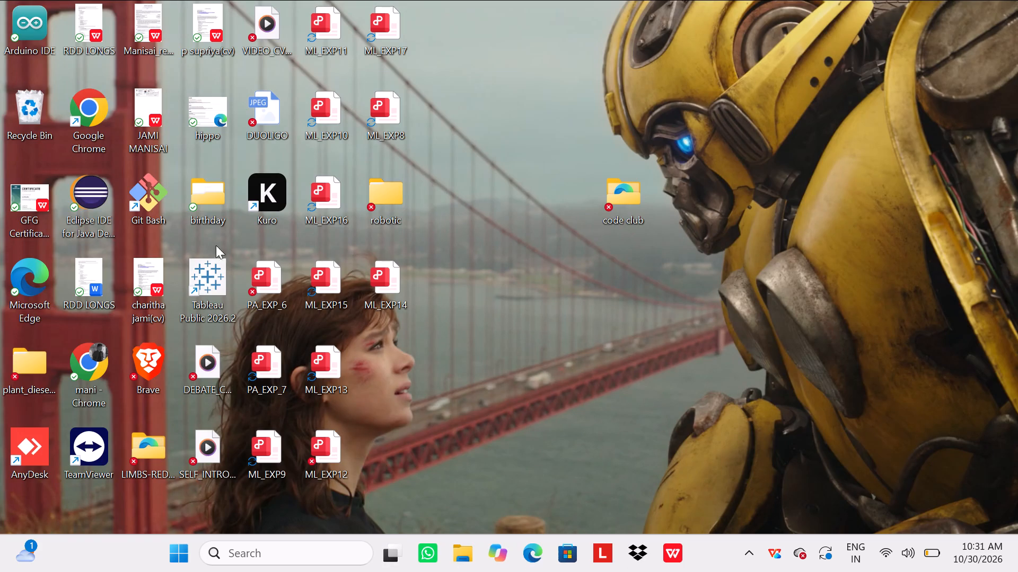
{"action": "left_click", "coordinate": [201, 282]}
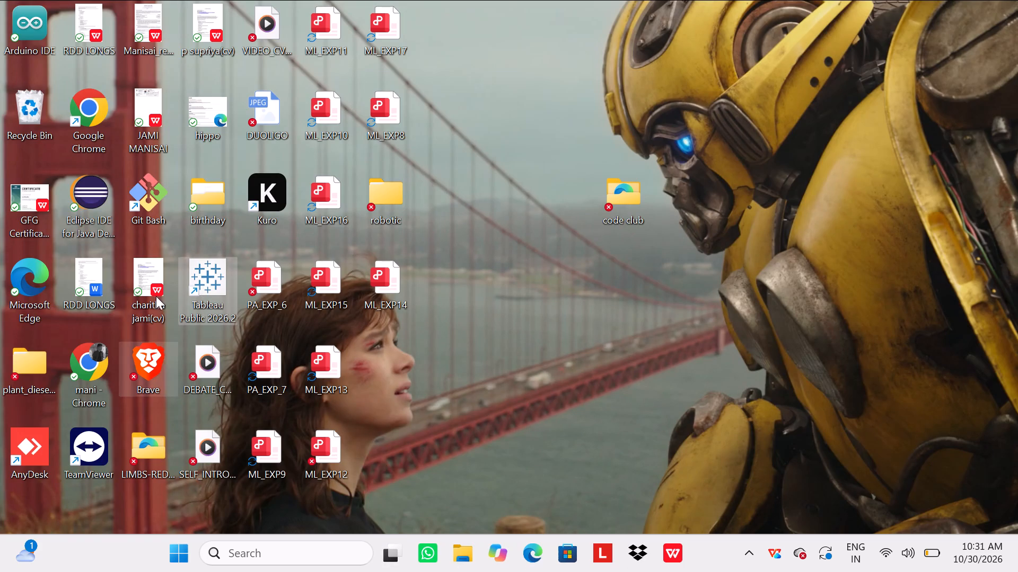
{"action": "left_click", "coordinate": [223, 282]}
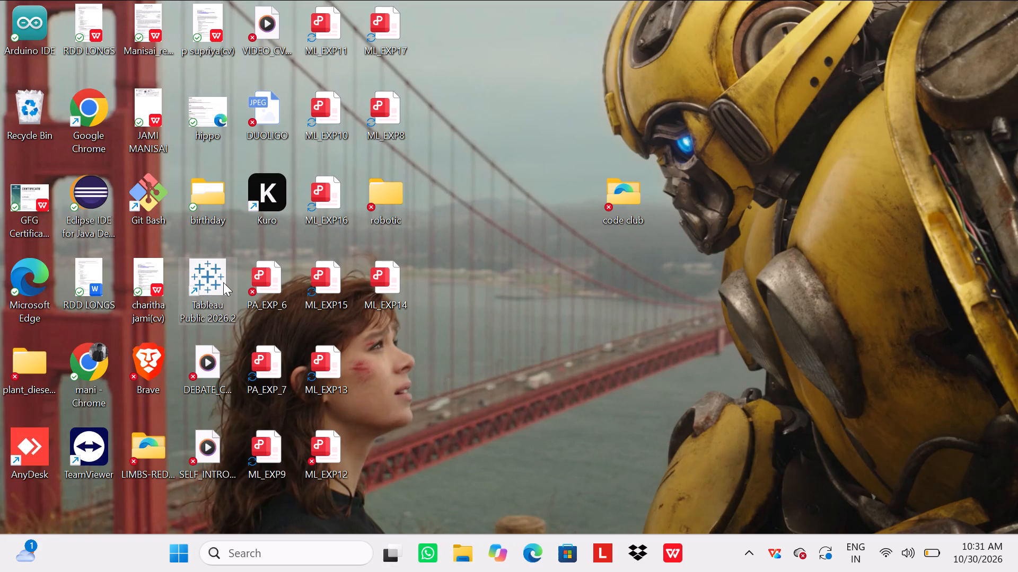
{"action": "double_click", "coordinate": [197, 281]}
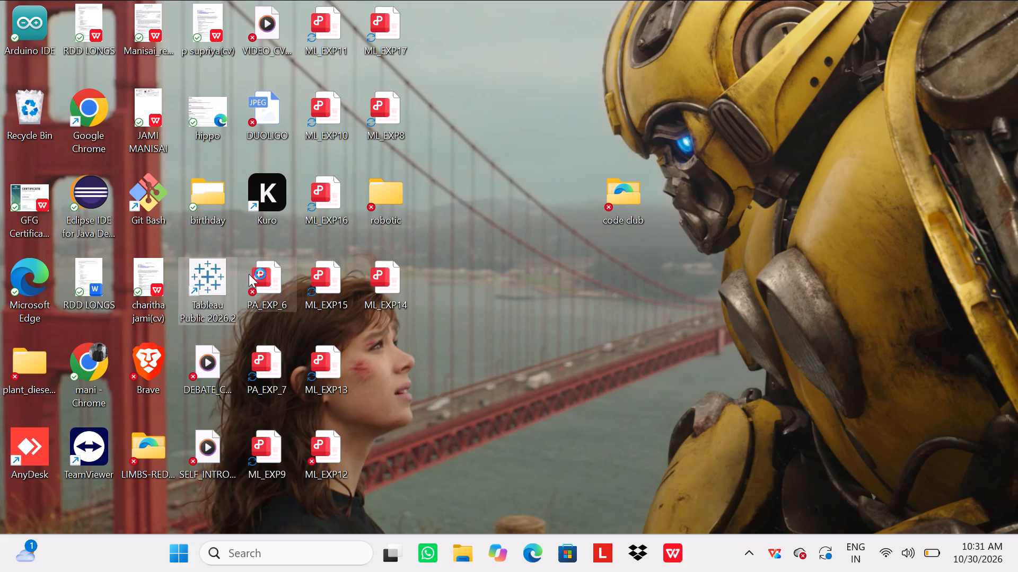
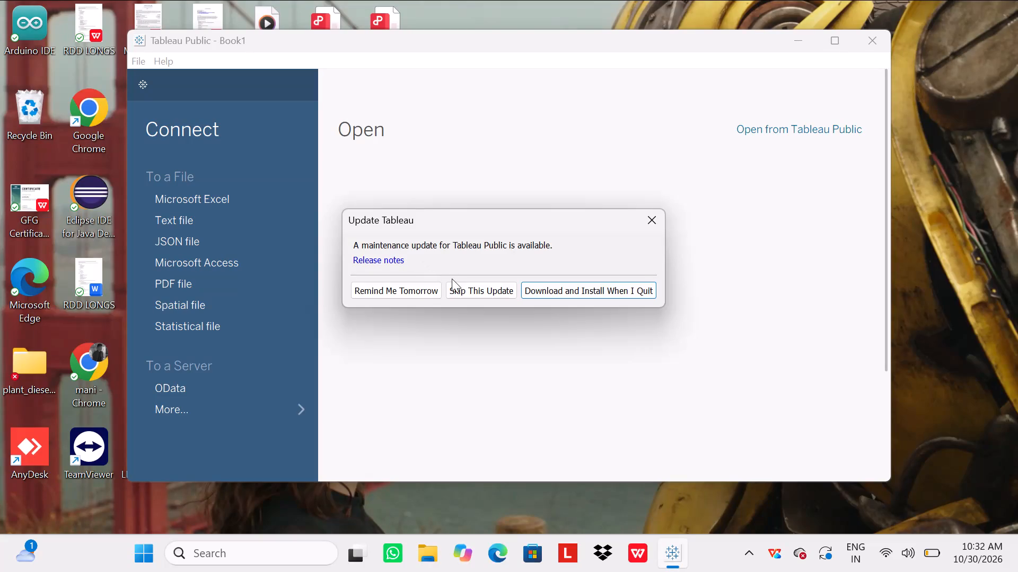
Skip the available Tableau Public maintenance update.
{"action": "left_click", "coordinate": [458, 285]}
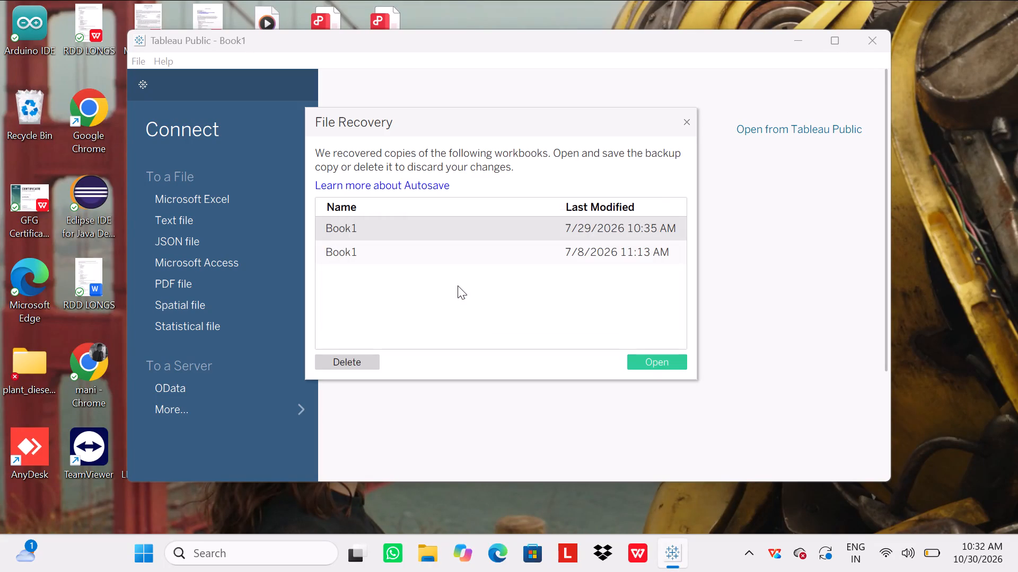
Delete both recovered Book1 copies, dated 7/29/2026 and 7/8/2026, from the file recovery list.
{"action": "left_click", "coordinate": [372, 365]}
{"action": "left_click", "coordinate": [372, 365]}
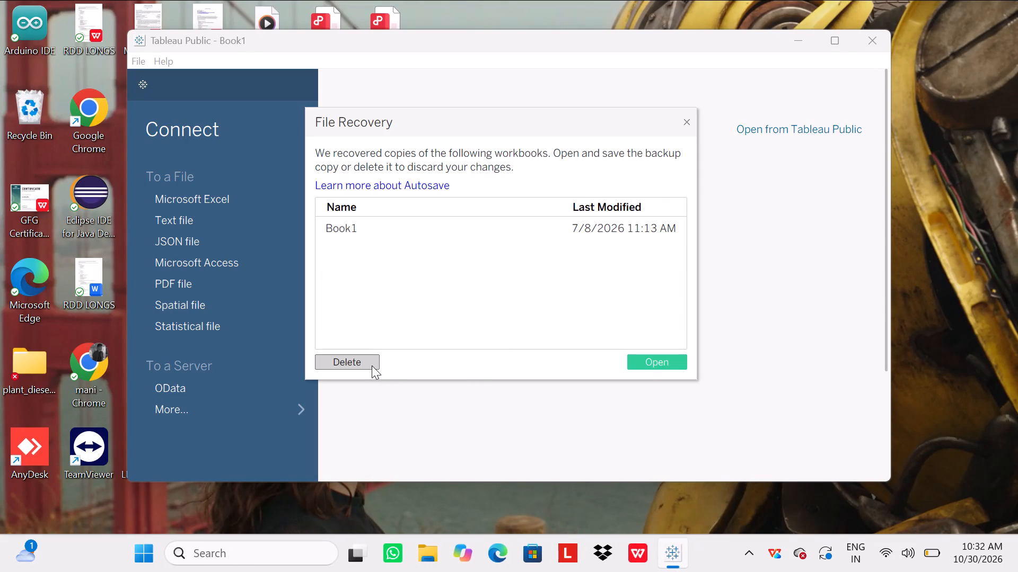
{"action": "left_click", "coordinate": [372, 365]}
{"action": "left_click", "coordinate": [367, 233]}
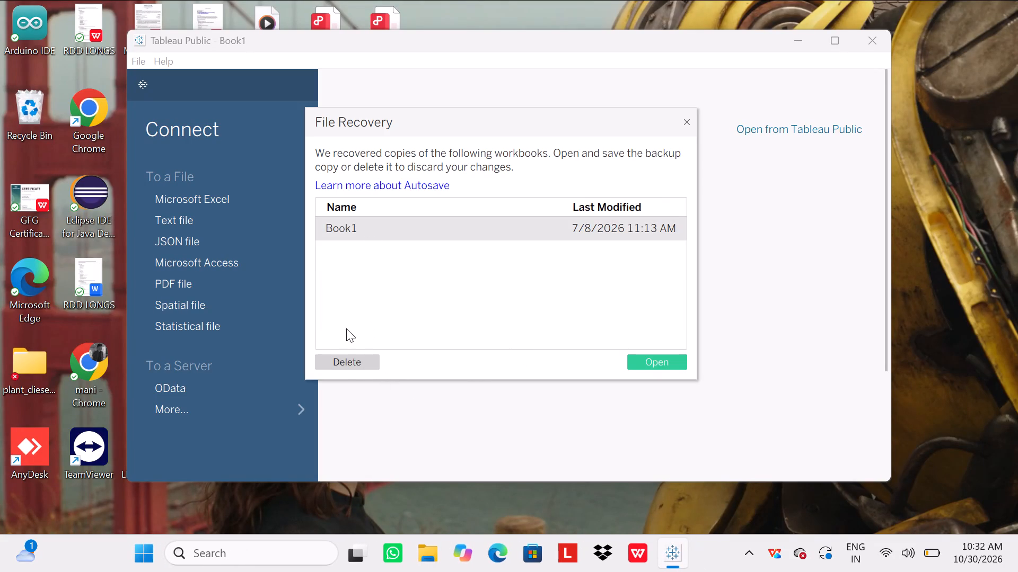
{"action": "left_click", "coordinate": [342, 363]}
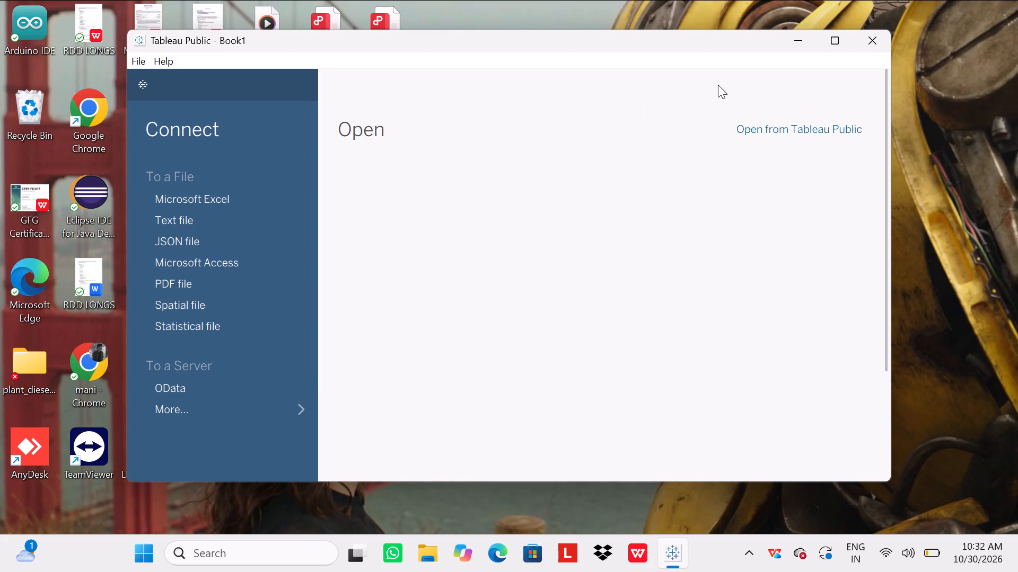
Maximize the Tableau Public window.
{"action": "left_click", "coordinate": [830, 44]}
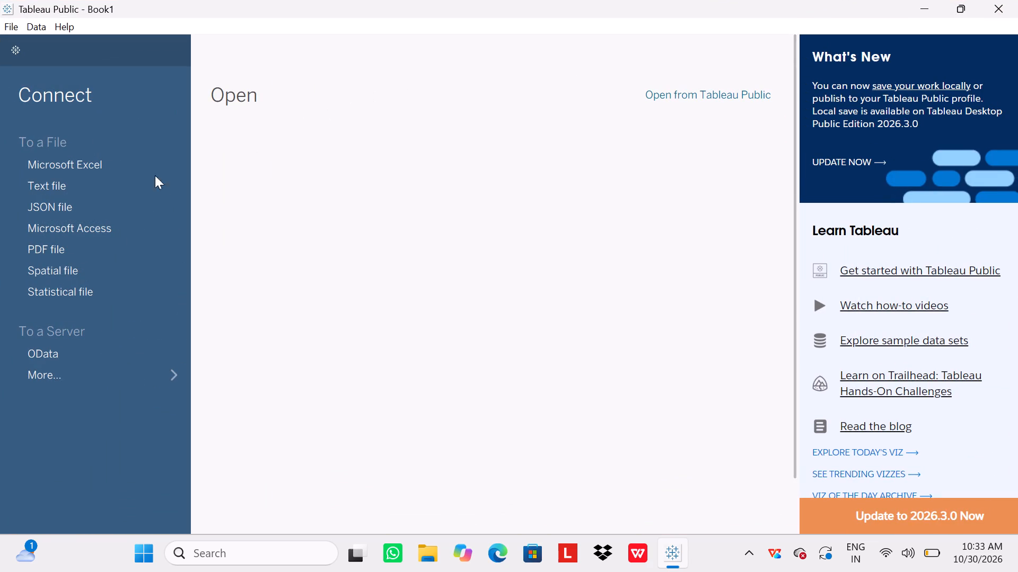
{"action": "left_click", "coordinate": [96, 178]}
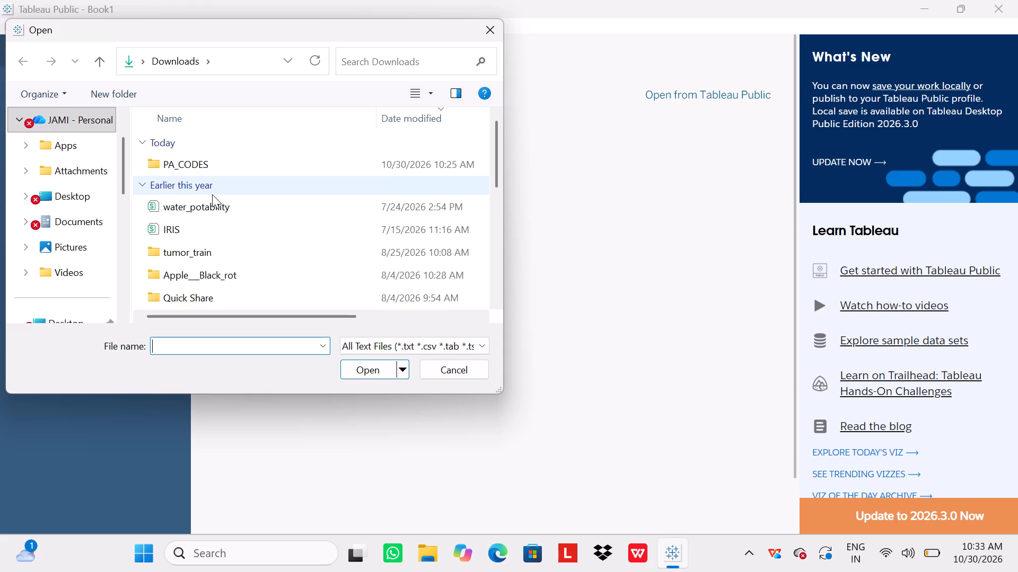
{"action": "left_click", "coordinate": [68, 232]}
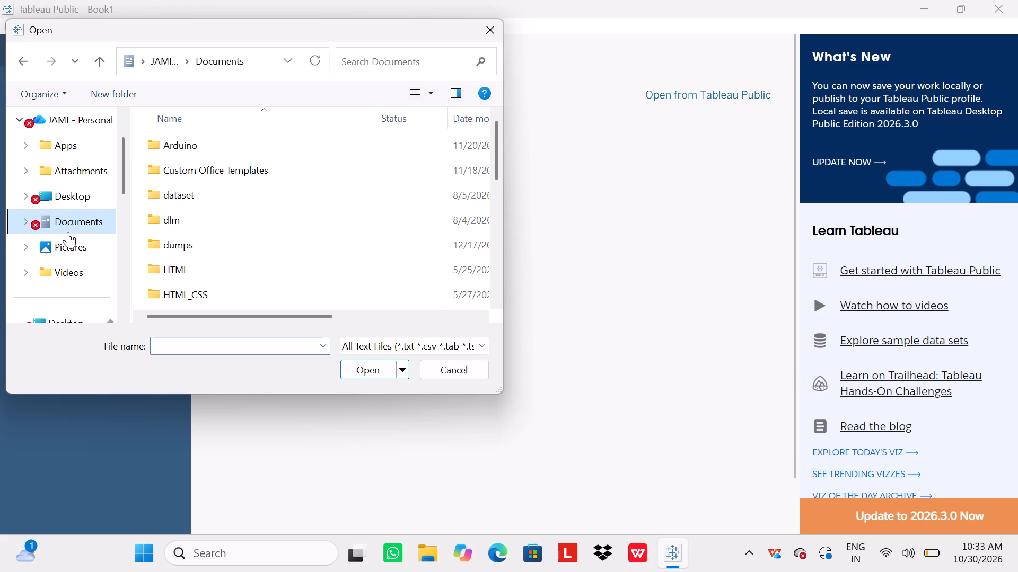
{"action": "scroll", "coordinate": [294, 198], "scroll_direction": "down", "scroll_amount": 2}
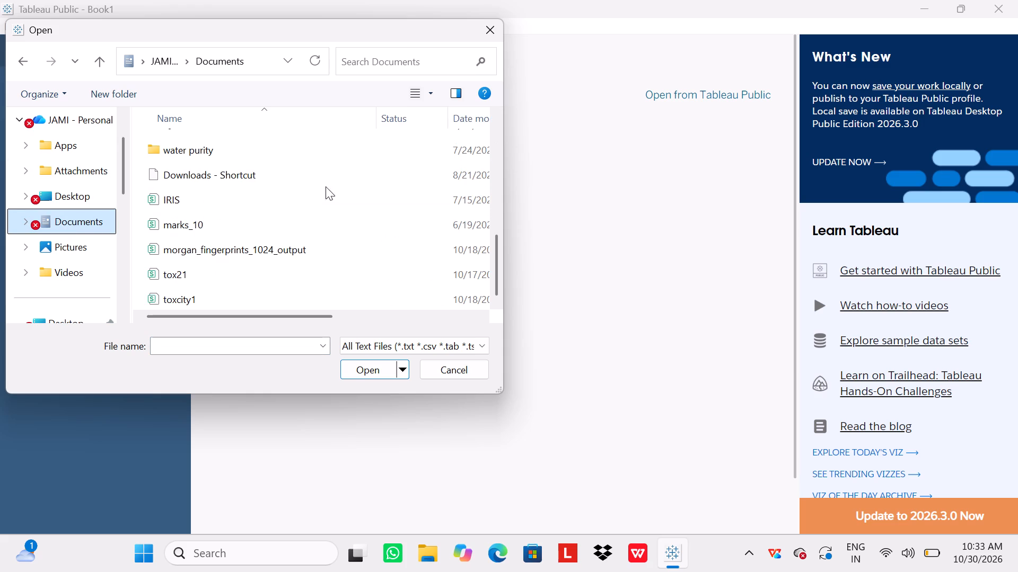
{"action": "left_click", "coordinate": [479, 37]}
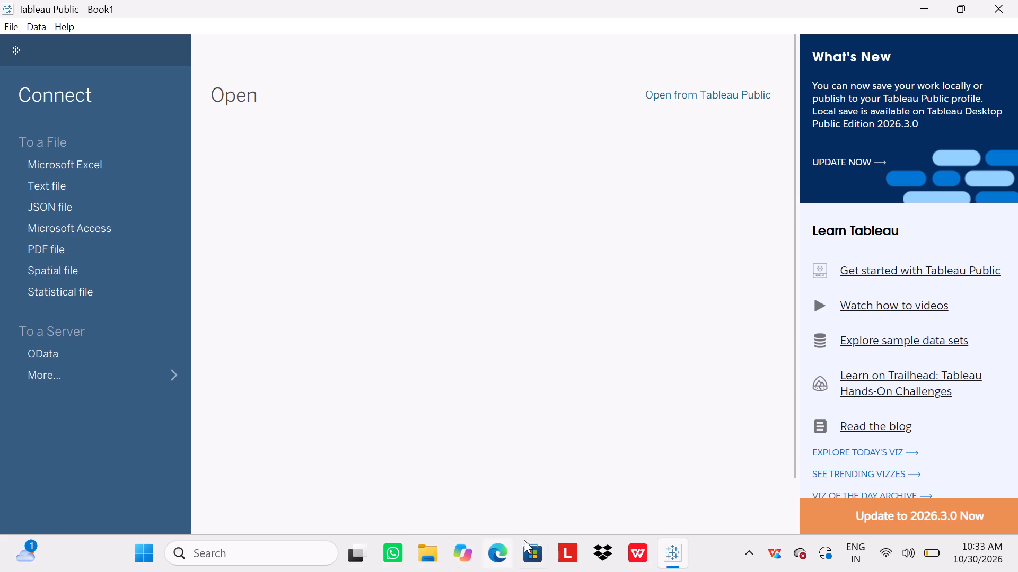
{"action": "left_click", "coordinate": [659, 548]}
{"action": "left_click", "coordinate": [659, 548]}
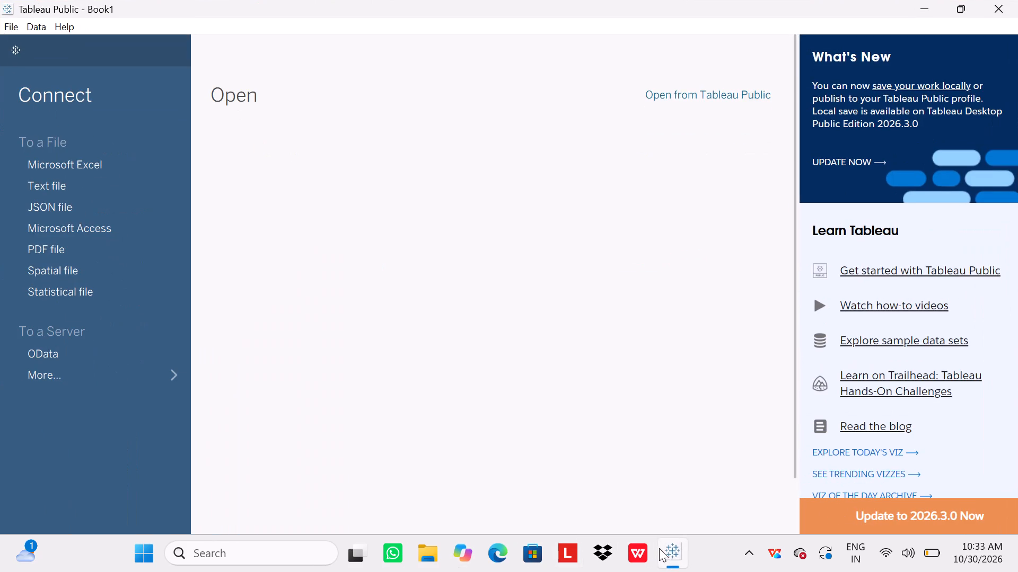
Connect to the Microsoft Excel workbook "Sample - Superstore (1)" from the Downloads folder.
{"action": "left_click", "coordinate": [99, 163]}
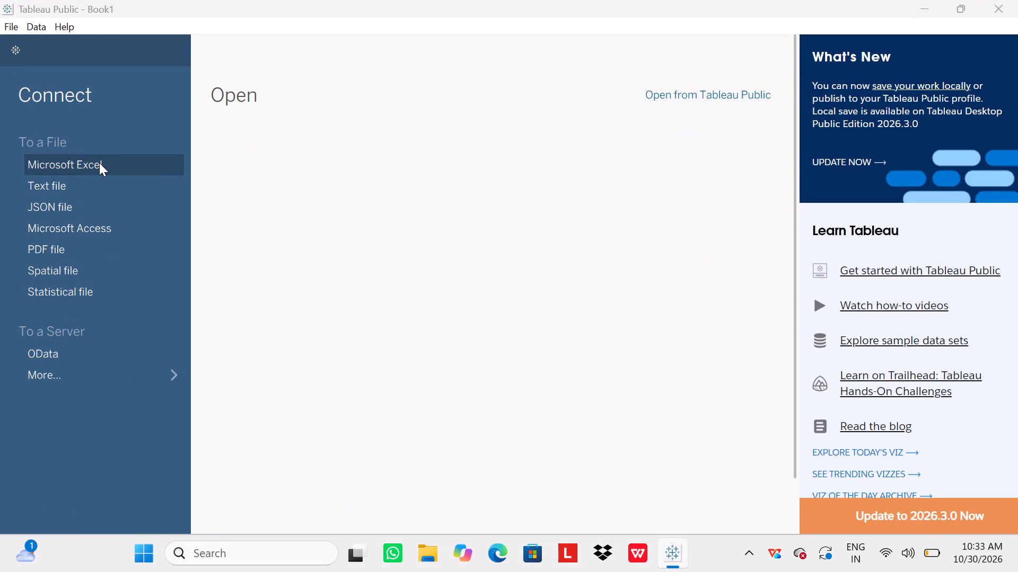
{"action": "left_click", "coordinate": [168, 161]}
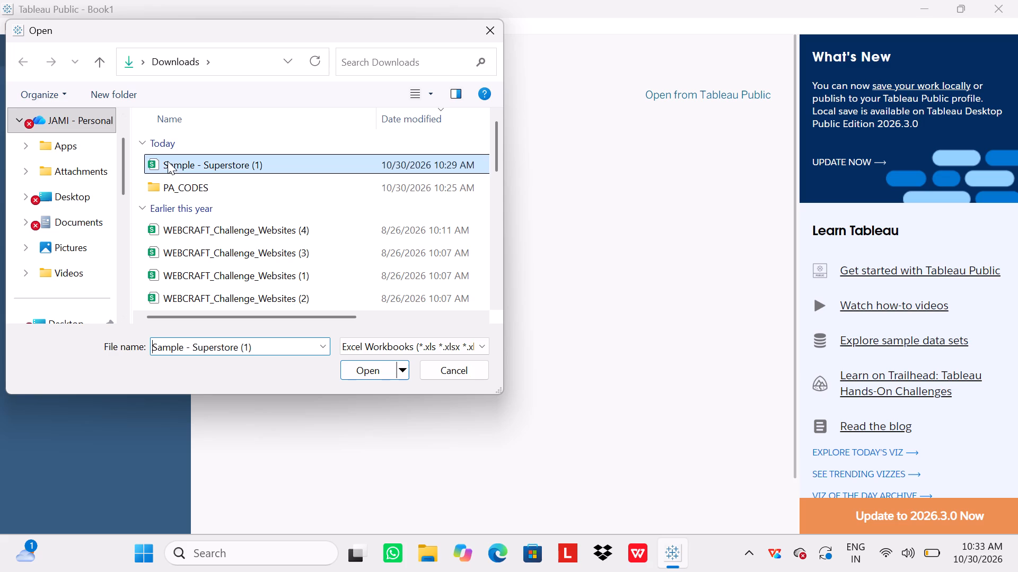
{"action": "left_click", "coordinate": [375, 373]}
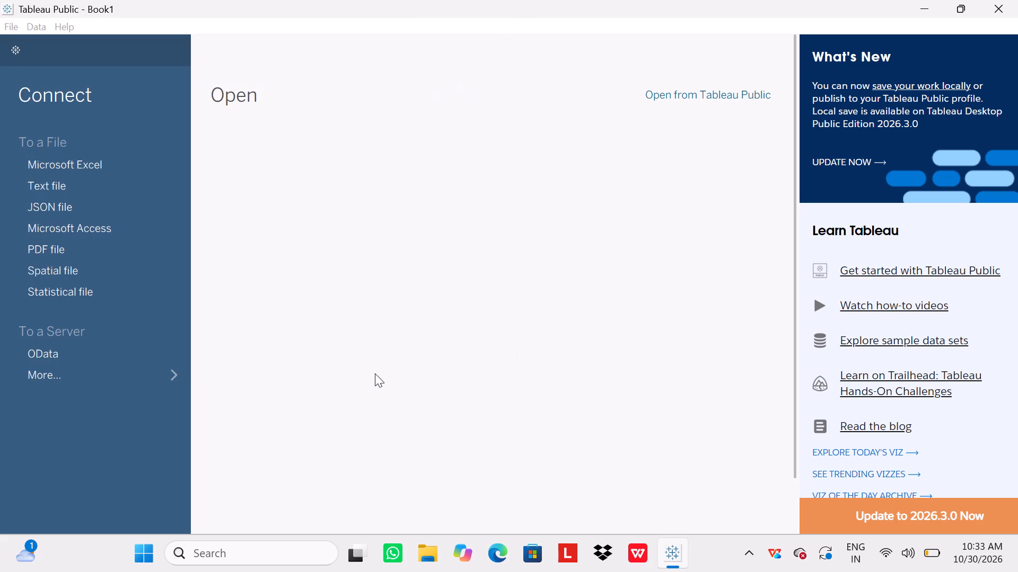
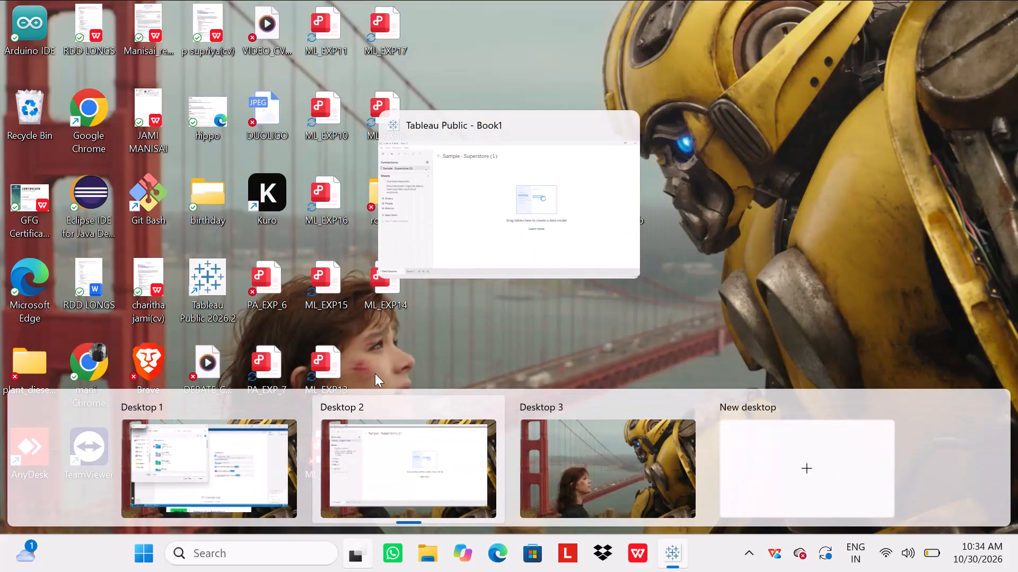
Return to Desktop 2, which holds the Tableau Public Book1 window.
{"action": "left_click", "coordinate": [271, 194]}
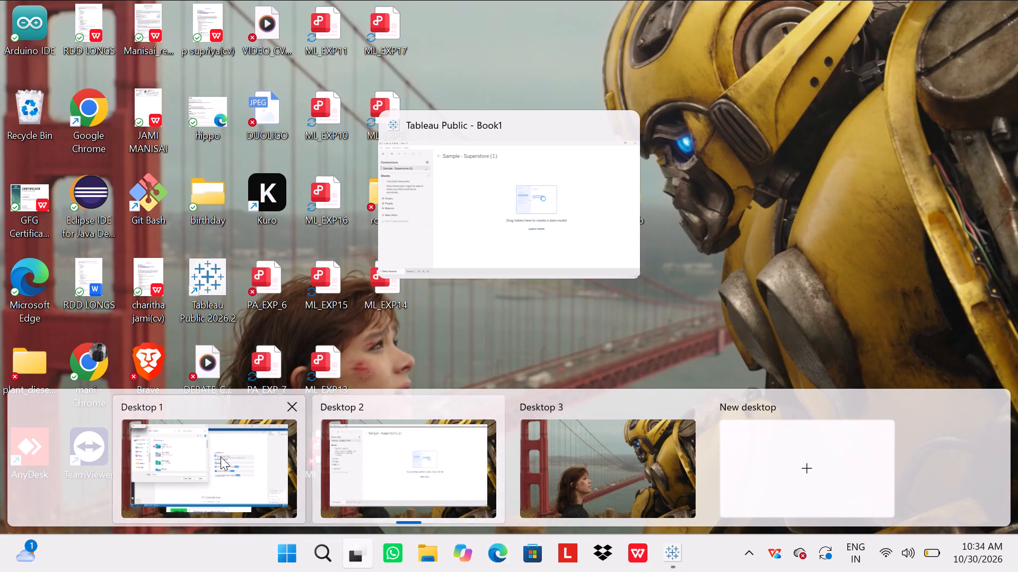
{"action": "left_click", "coordinate": [373, 478]}
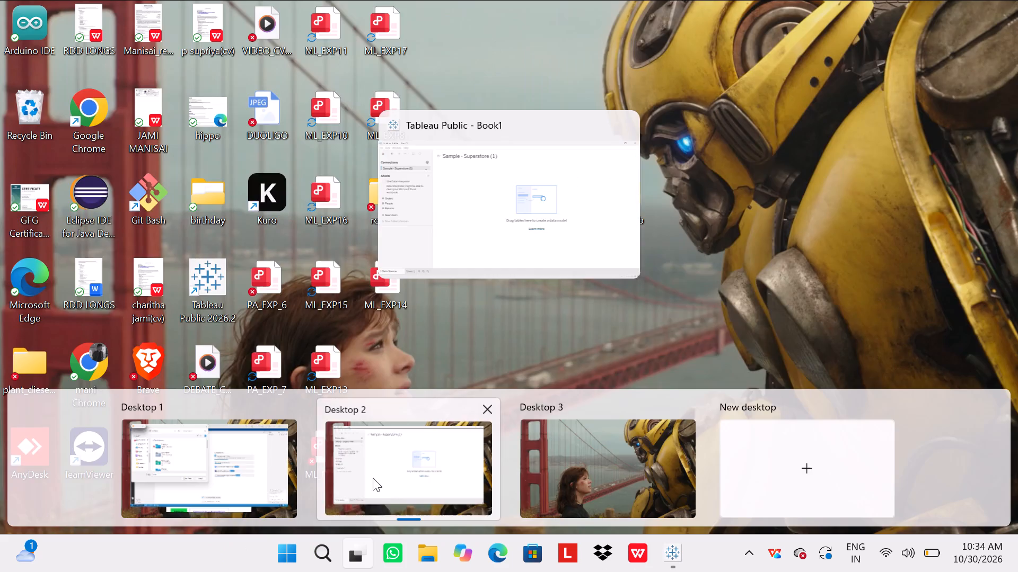
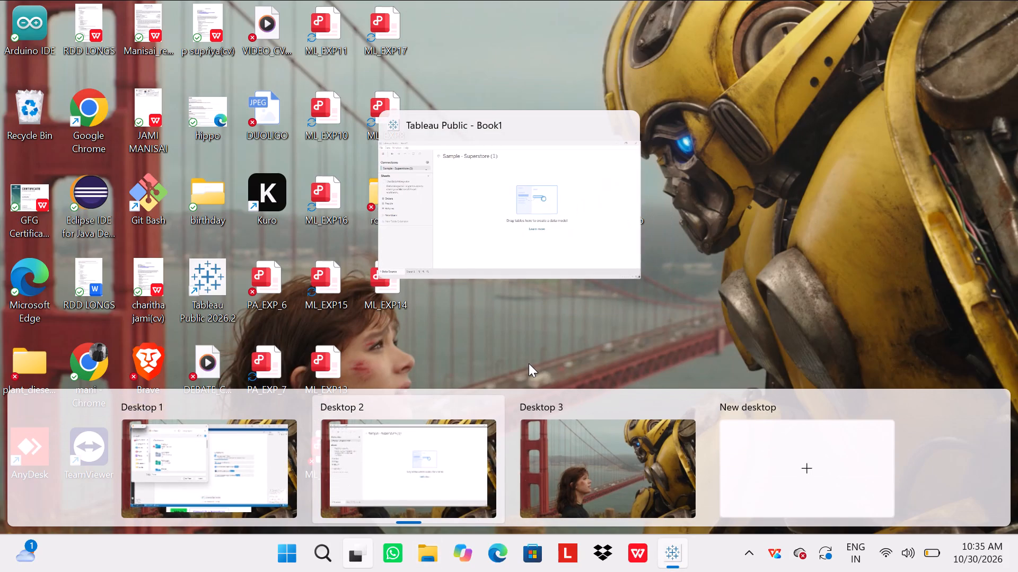
Bring the Tableau Public Book1 window to the front.
{"action": "left_click", "coordinate": [482, 223]}
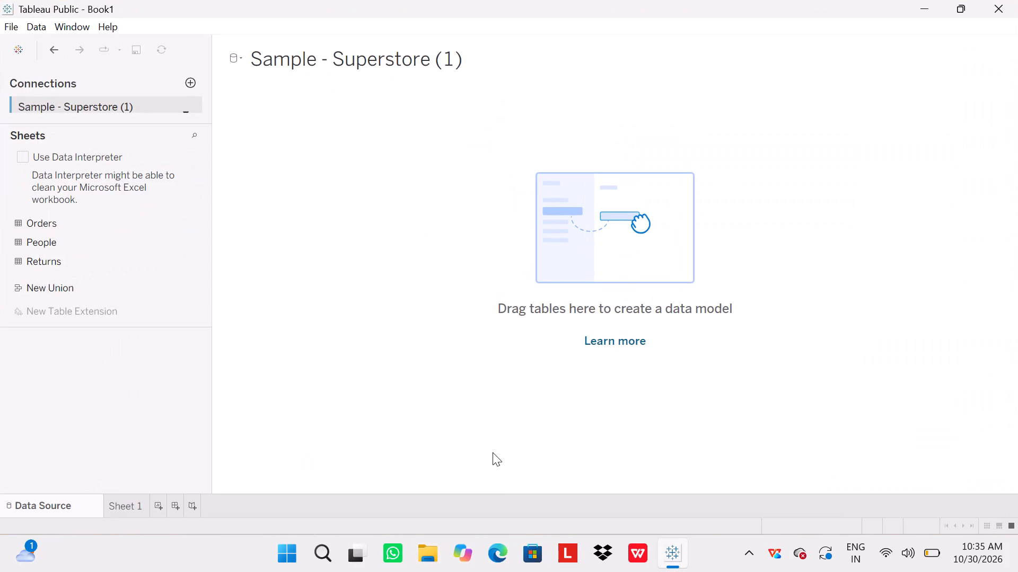
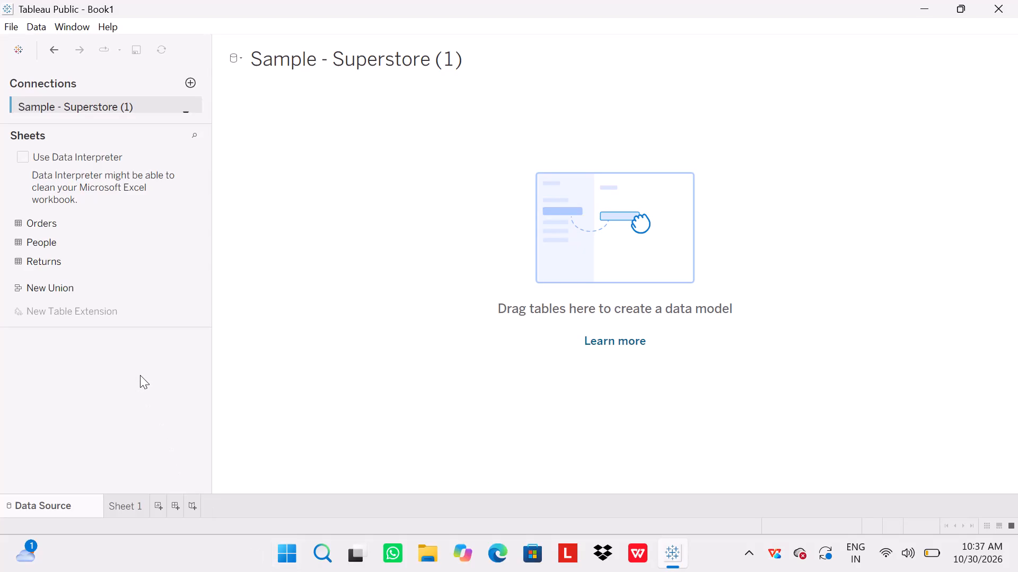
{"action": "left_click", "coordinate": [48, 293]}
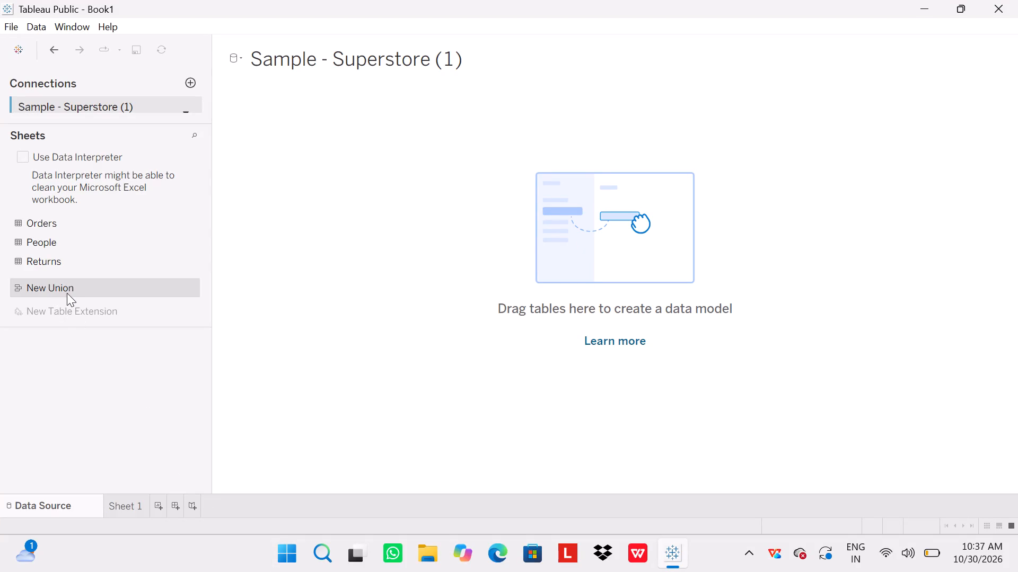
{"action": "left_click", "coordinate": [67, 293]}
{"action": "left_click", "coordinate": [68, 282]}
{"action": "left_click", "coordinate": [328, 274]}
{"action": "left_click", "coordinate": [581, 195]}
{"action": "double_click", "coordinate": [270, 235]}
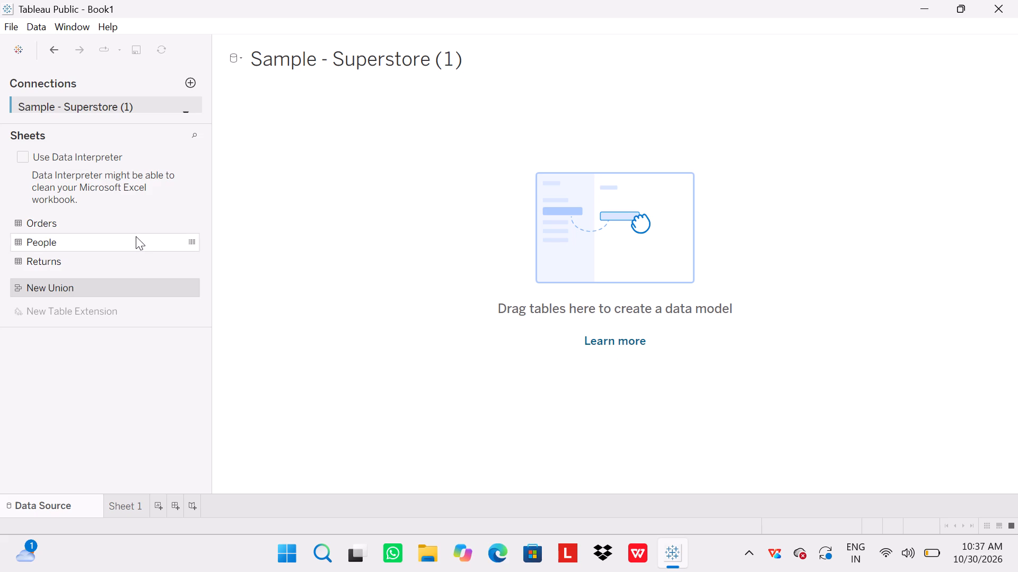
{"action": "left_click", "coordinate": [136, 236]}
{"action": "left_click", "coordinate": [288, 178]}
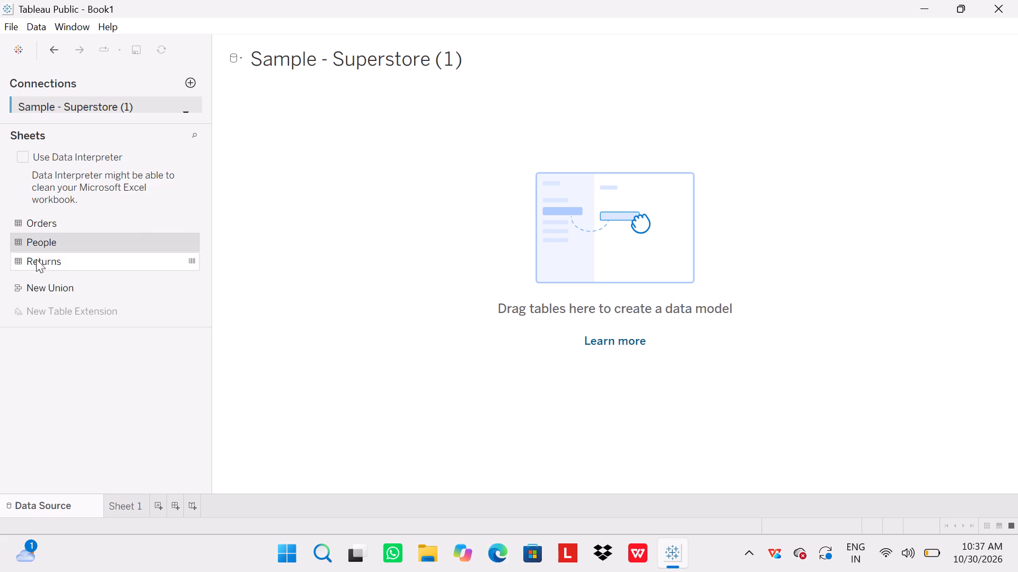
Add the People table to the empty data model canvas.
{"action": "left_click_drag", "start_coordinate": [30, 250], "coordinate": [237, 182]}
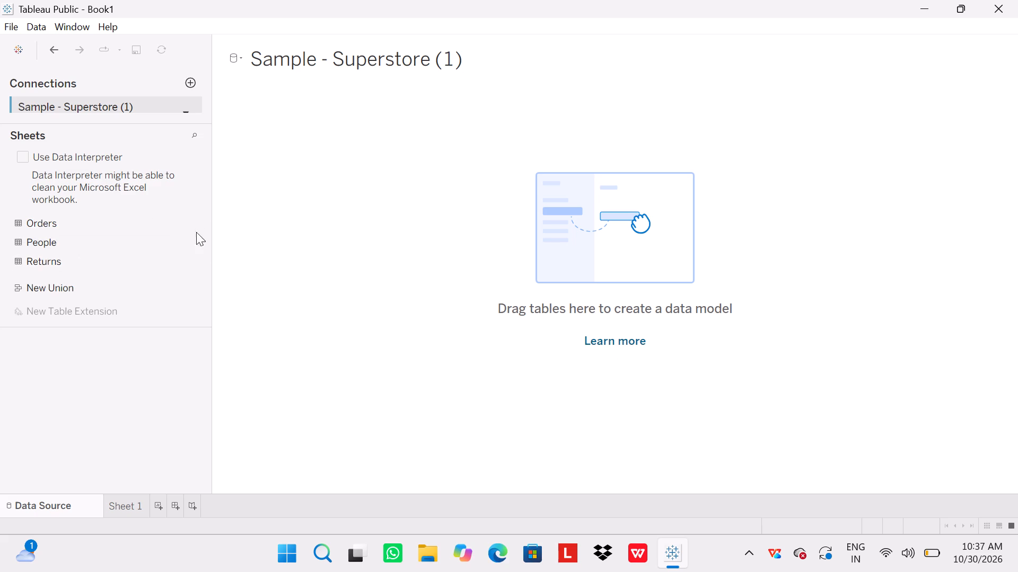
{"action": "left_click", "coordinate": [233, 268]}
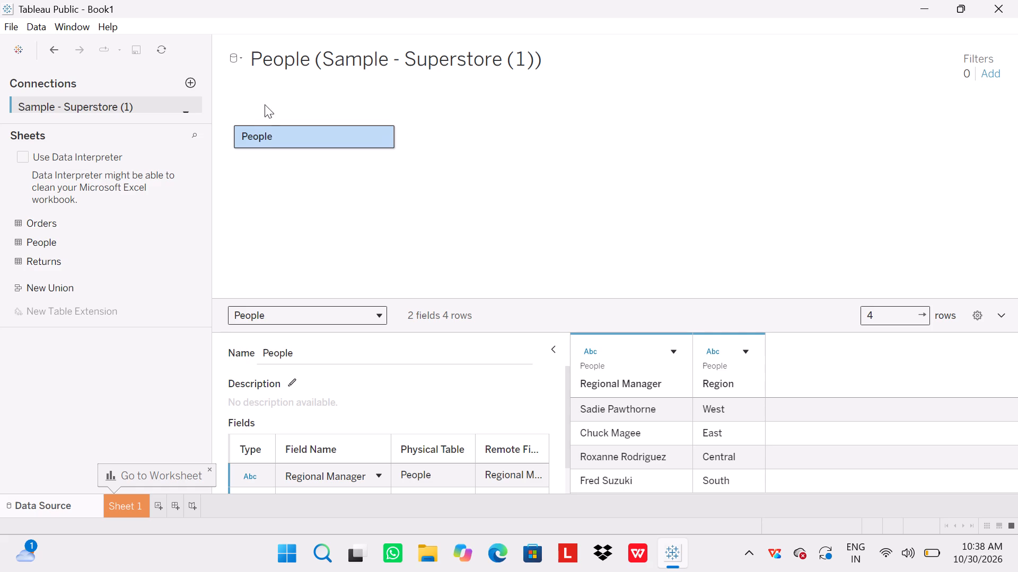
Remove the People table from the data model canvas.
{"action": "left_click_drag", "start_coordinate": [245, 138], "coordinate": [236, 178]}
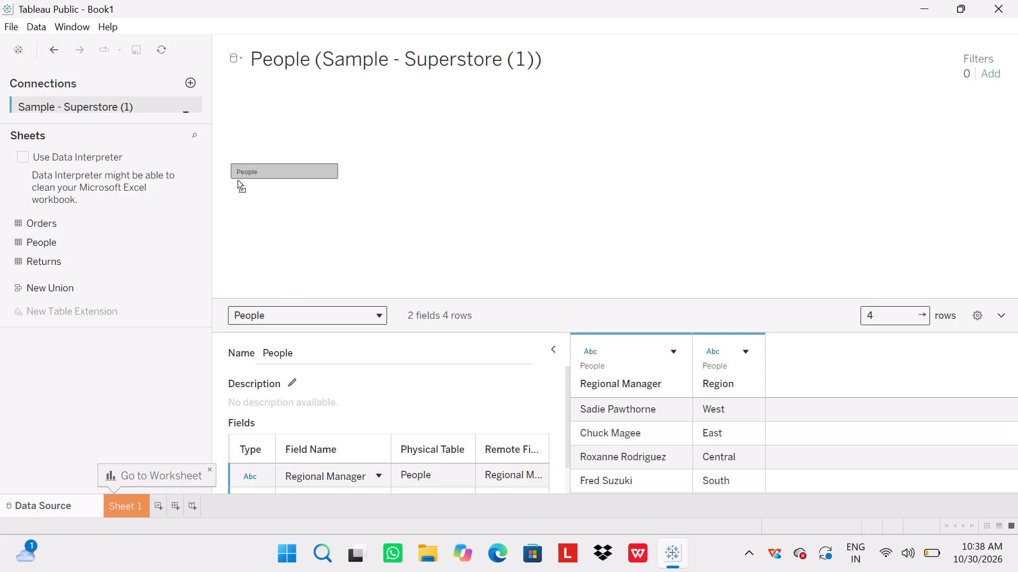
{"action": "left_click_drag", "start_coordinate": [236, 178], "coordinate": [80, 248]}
Add the Orders table to the data model canvas as the base table.
{"action": "left_click_drag", "start_coordinate": [41, 222], "coordinate": [179, 179]}
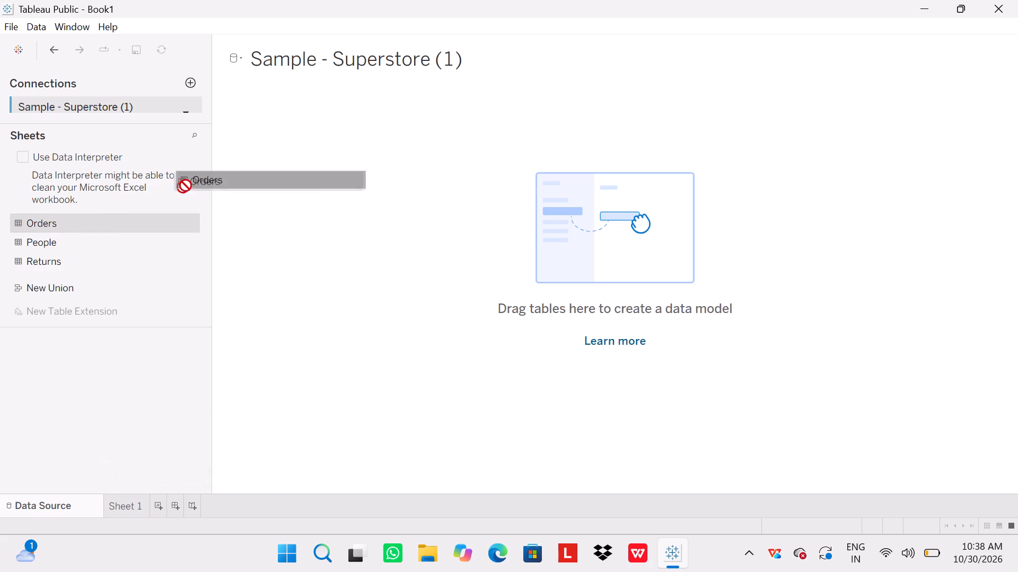
{"action": "left_click_drag", "start_coordinate": [179, 179], "coordinate": [241, 124]}
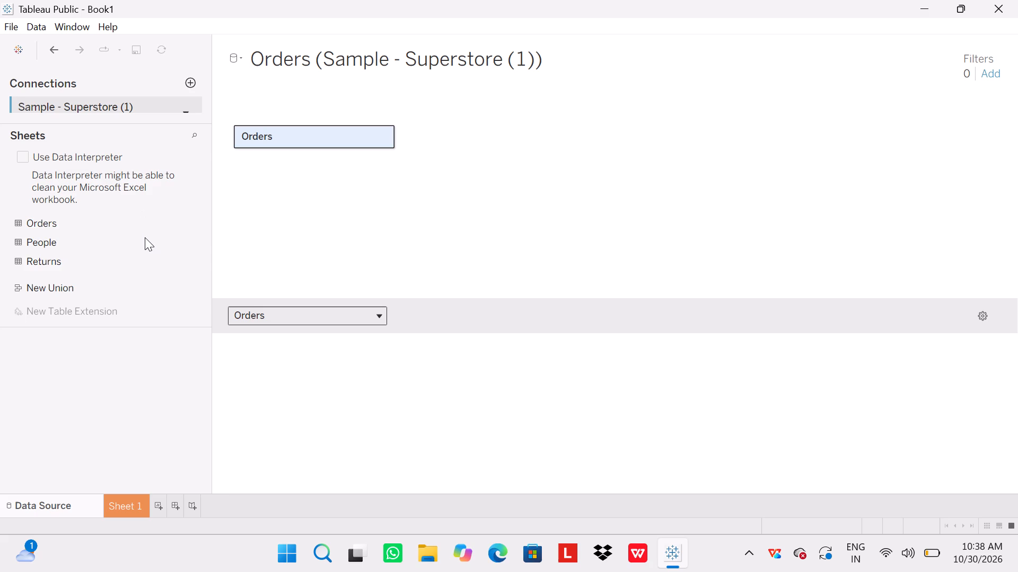
Add the Returns table to the data model beside Orders to relate the two tables.
{"action": "left_click_drag", "start_coordinate": [43, 267], "coordinate": [220, 226]}
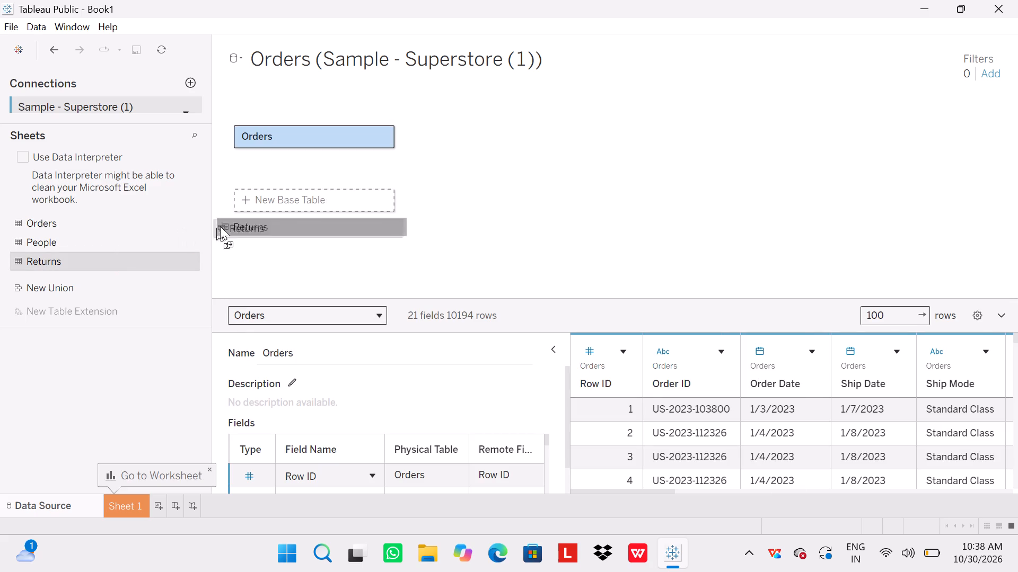
{"action": "left_click_drag", "start_coordinate": [220, 226], "coordinate": [428, 132]}
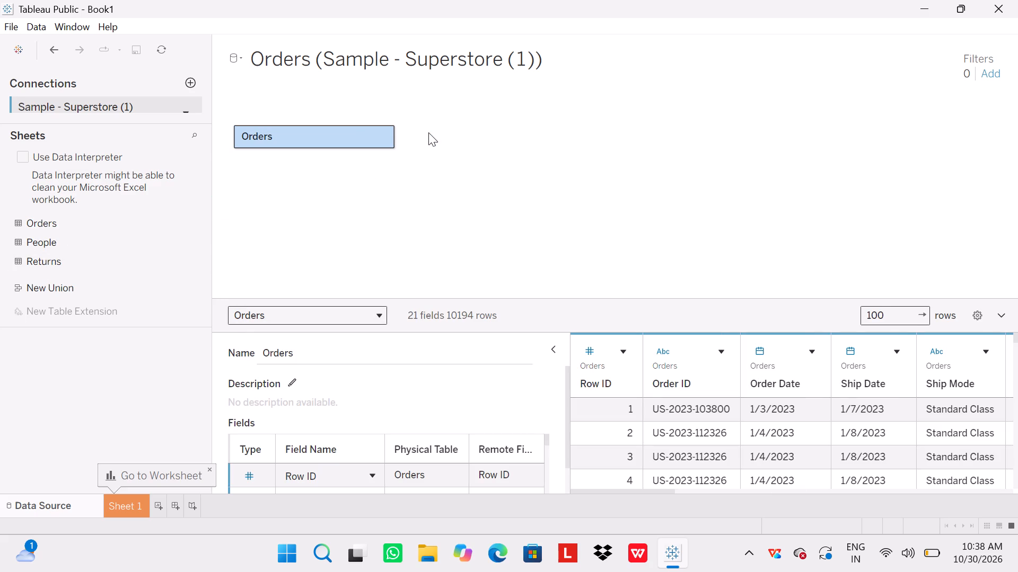
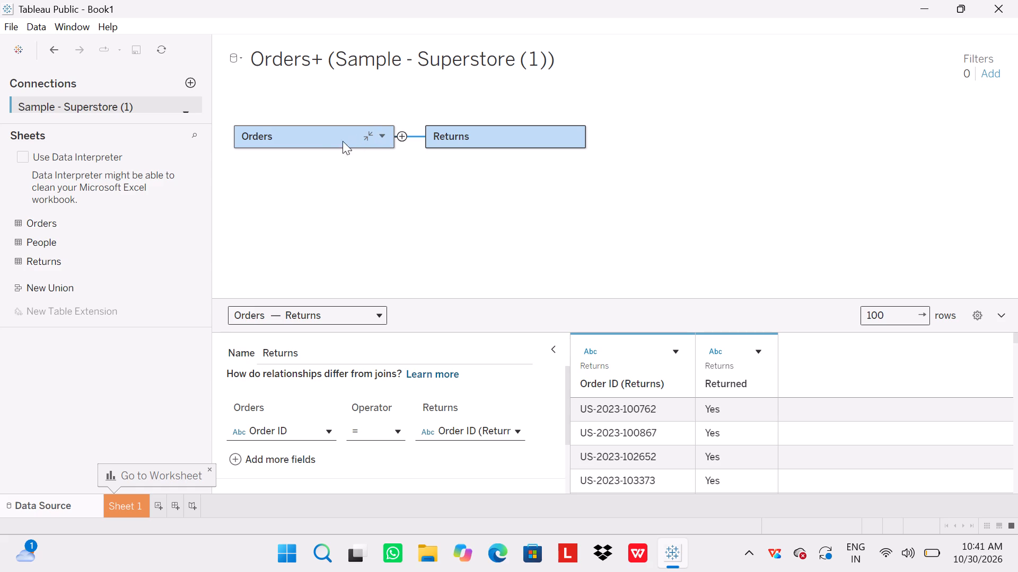
Remove the Orders table, along with its related Returns table, from the data model canvas.
{"action": "left_click_drag", "start_coordinate": [321, 145], "coordinate": [93, 180]}
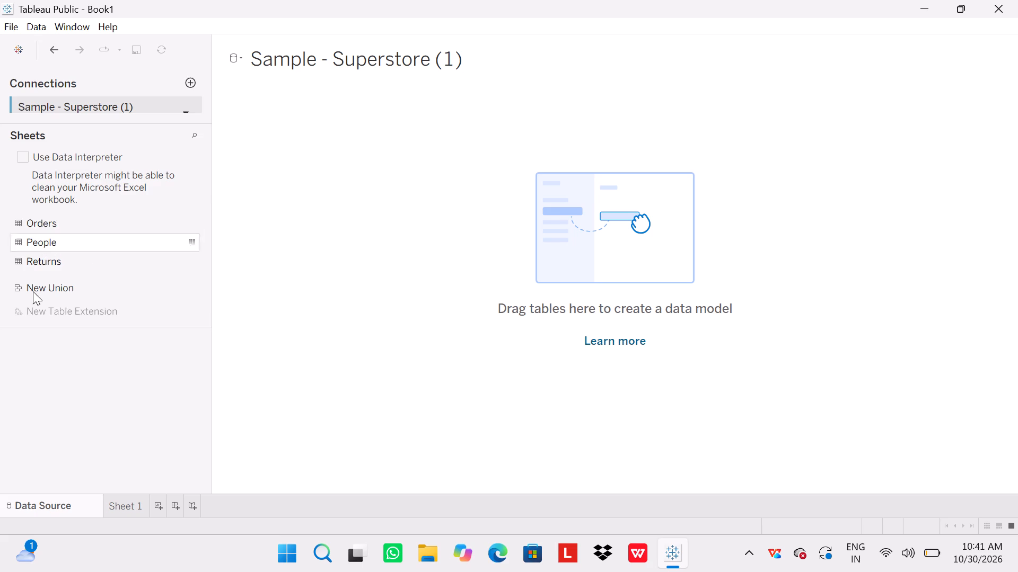
Add the People table as the base table of the data model and relate the Orders table to it.
{"action": "left_click_drag", "start_coordinate": [29, 244], "coordinate": [239, 132]}
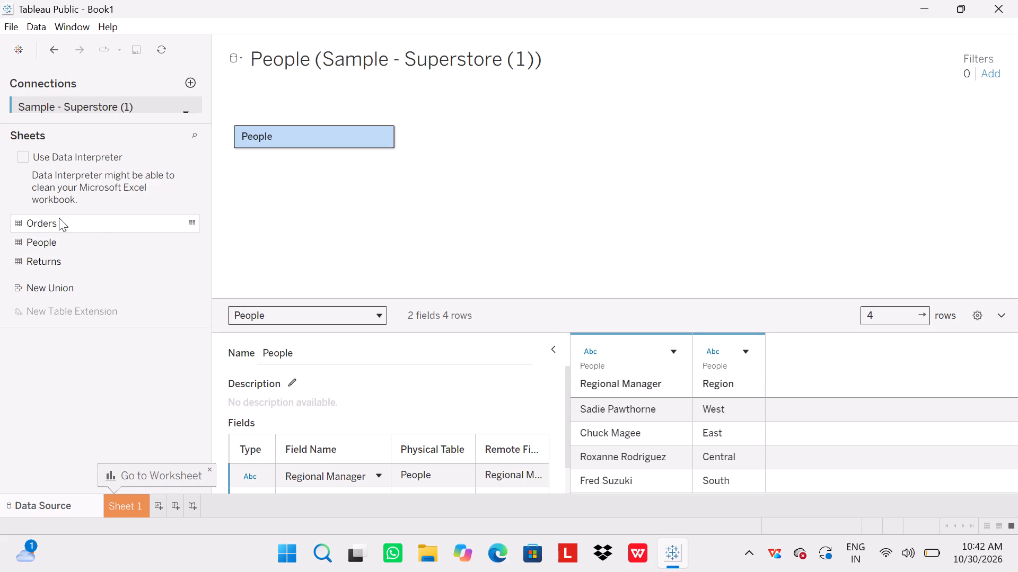
{"action": "left_click", "coordinate": [93, 218]}
{"action": "left_click_drag", "start_coordinate": [93, 218], "coordinate": [421, 130]}
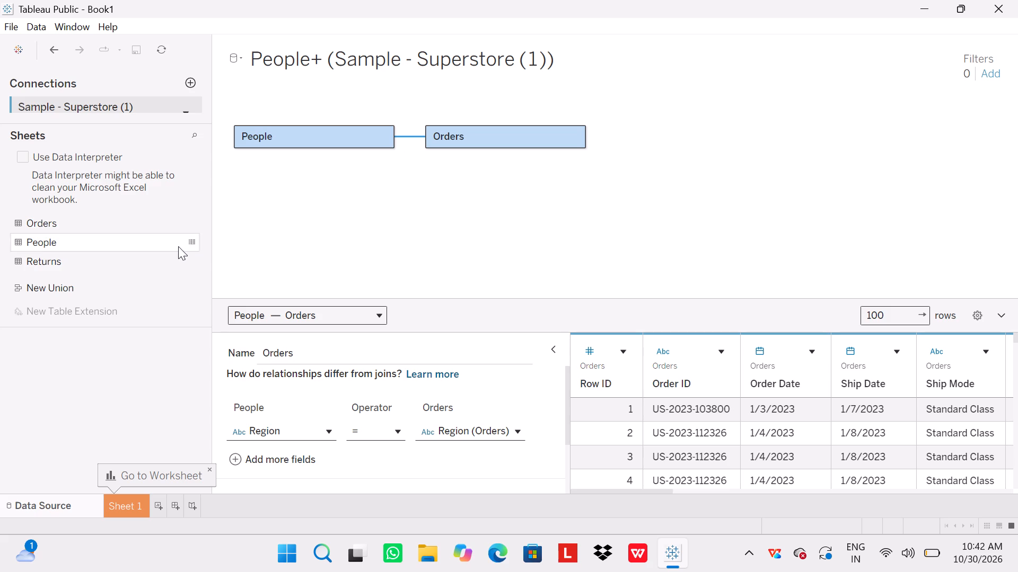
Add the Returns table to the data model as a second base table below People.
{"action": "left_click_drag", "start_coordinate": [108, 264], "coordinate": [487, 142]}
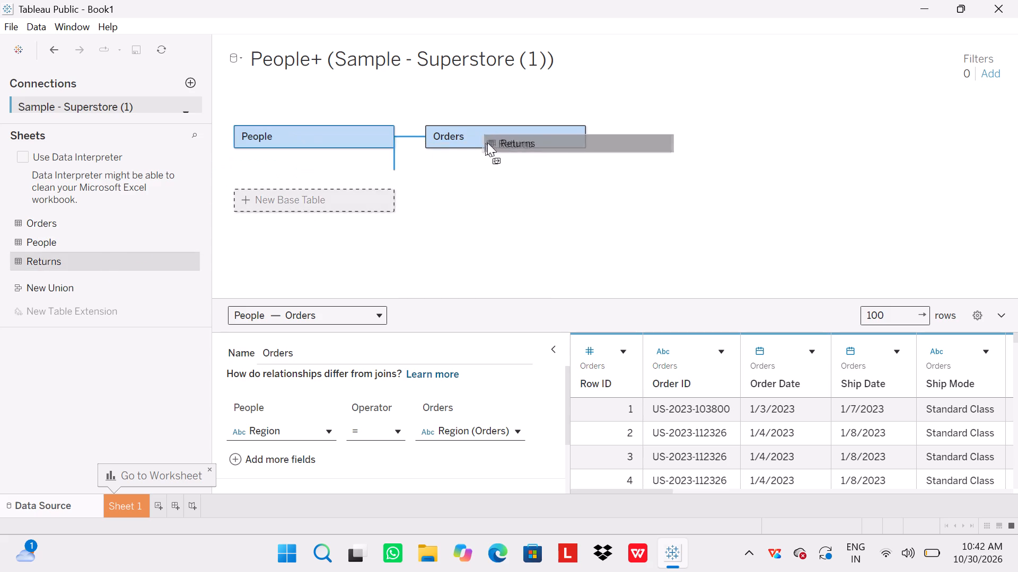
{"action": "left_click_drag", "start_coordinate": [487, 142], "coordinate": [602, 134]}
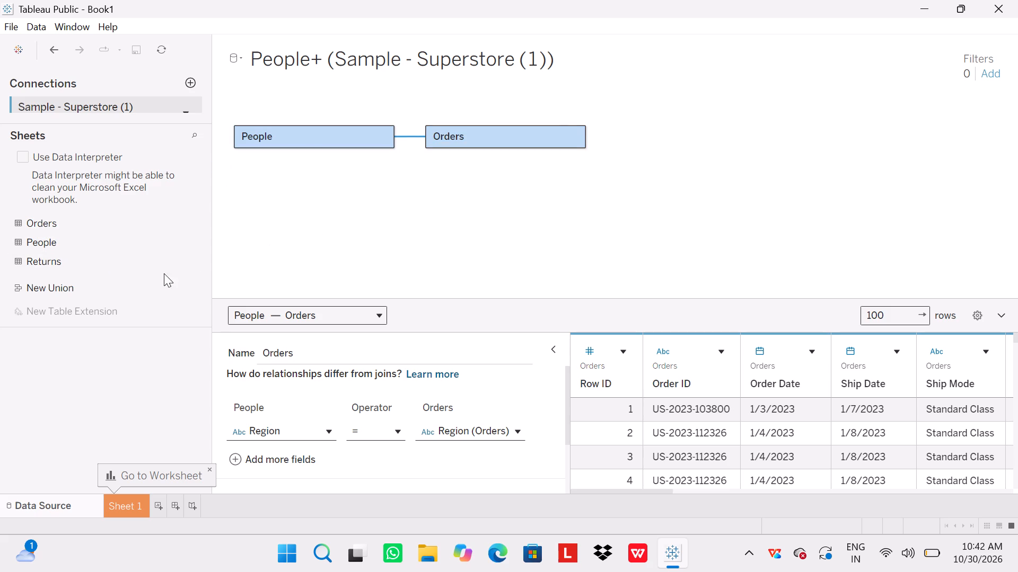
{"action": "left_click_drag", "start_coordinate": [58, 254], "coordinate": [326, 180]}
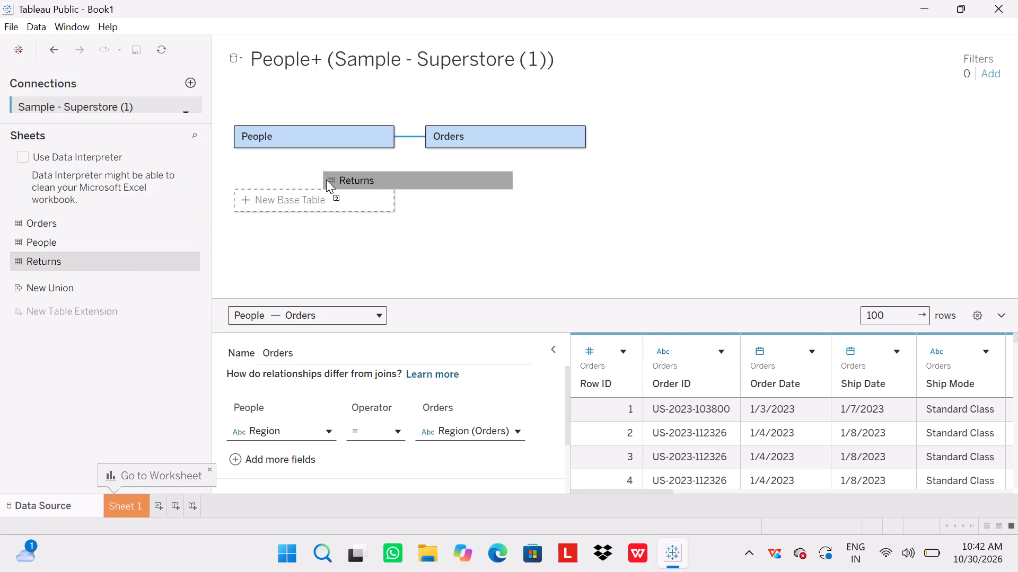
{"action": "left_click_drag", "start_coordinate": [326, 180], "coordinate": [309, 200]}
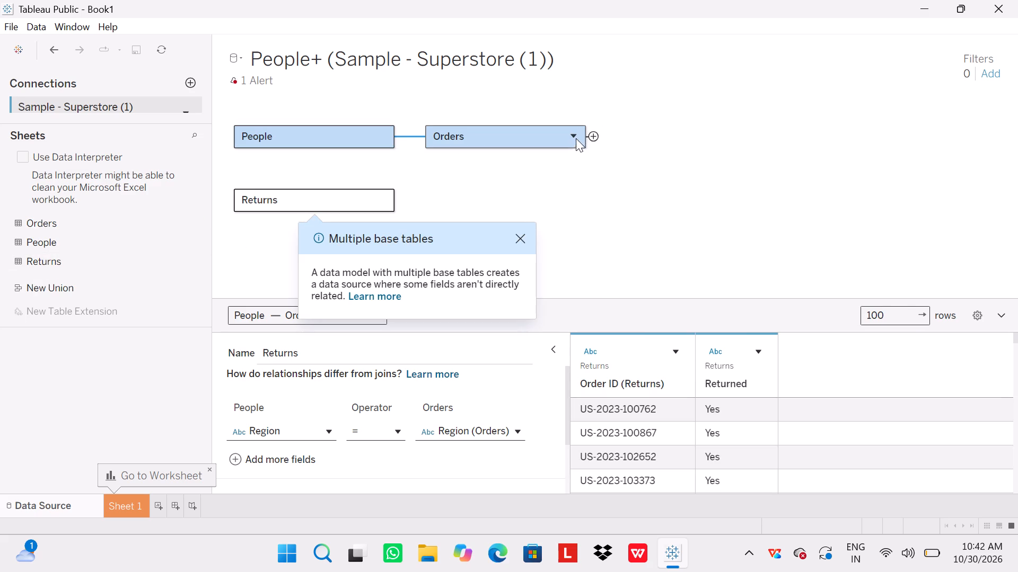
Connect the Orders table to the Returns table to form a relationship between them.
{"action": "left_click_drag", "start_coordinate": [592, 137], "coordinate": [224, 214]}
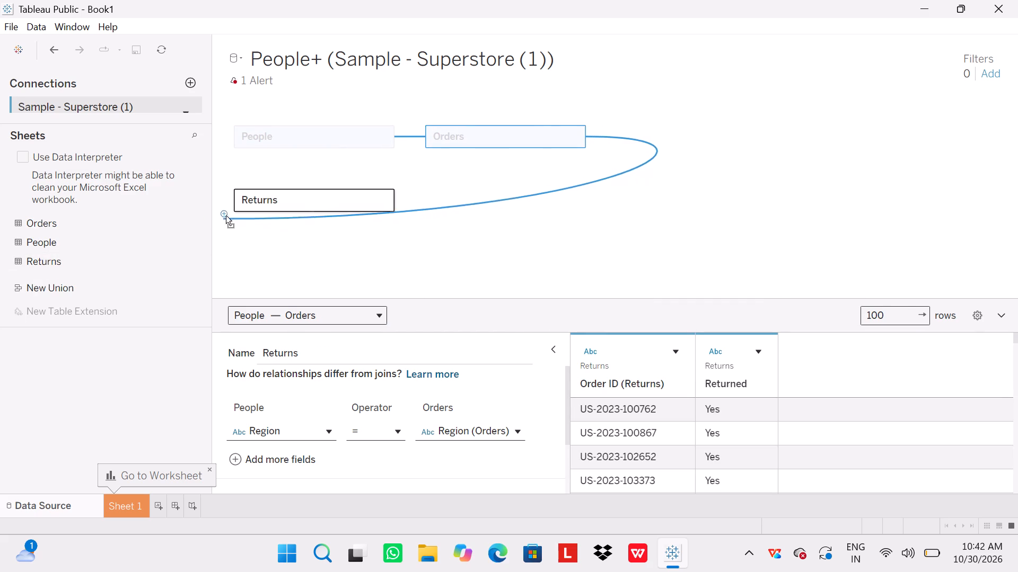
{"action": "left_click_drag", "start_coordinate": [224, 214], "coordinate": [239, 203]}
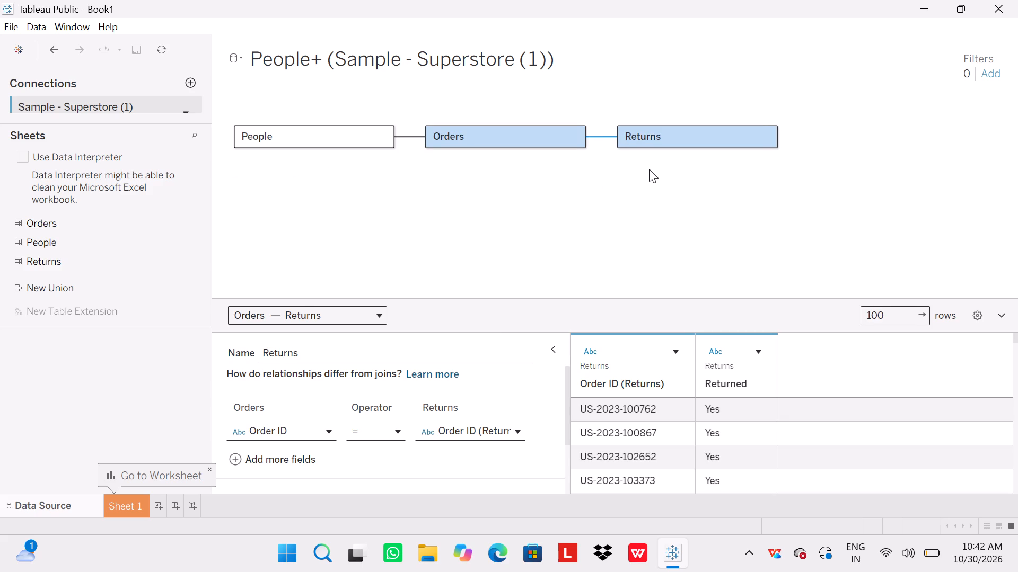
On Sheet 1, place the Category field on Columns and the Returned field on Rows.
{"action": "left_click", "coordinate": [130, 504]}
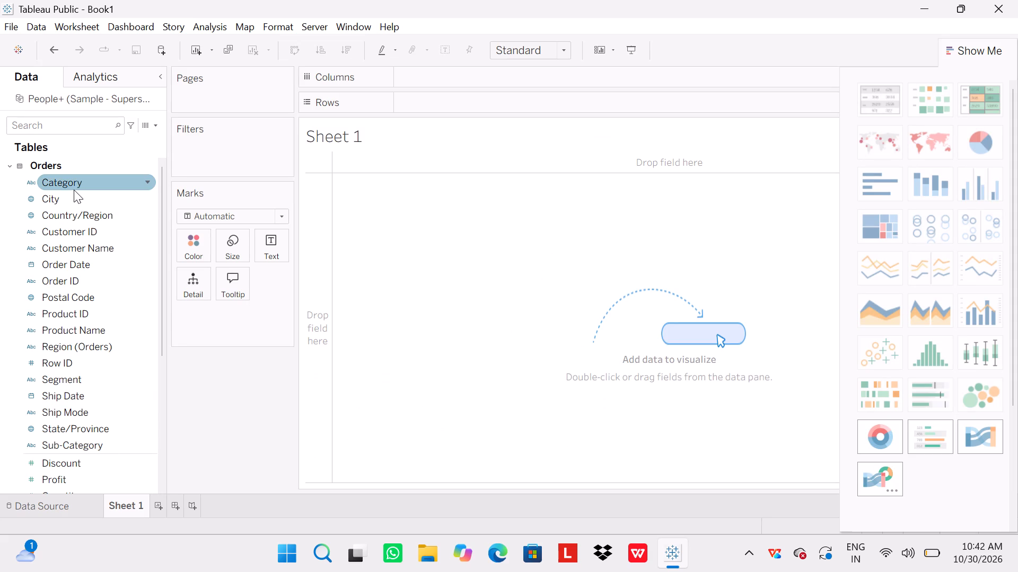
{"action": "left_click_drag", "start_coordinate": [74, 190], "coordinate": [435, 81]}
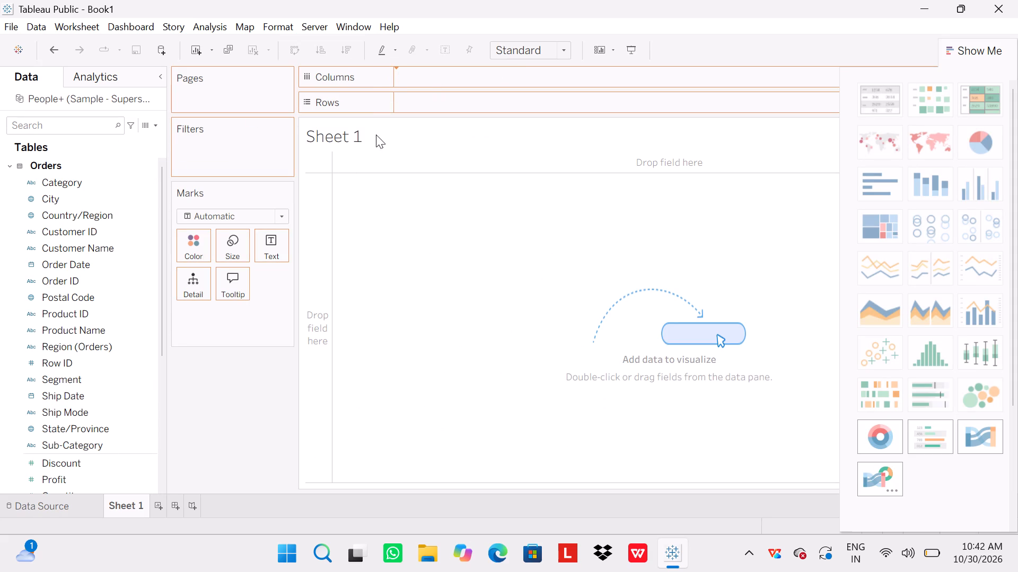
{"action": "scroll", "coordinate": [78, 365], "scroll_direction": "down", "scroll_amount": 3}
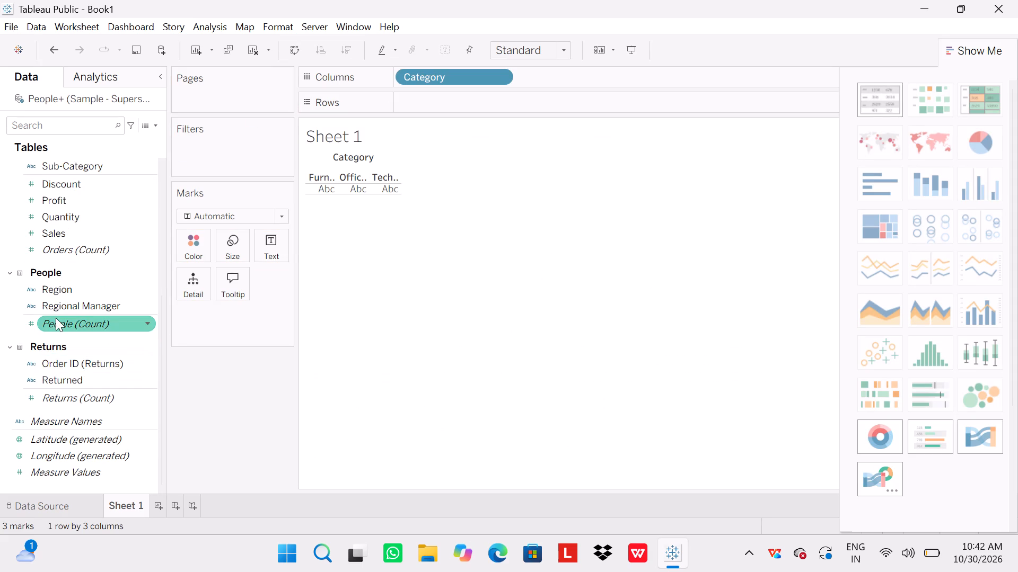
{"action": "left_click_drag", "start_coordinate": [73, 373], "coordinate": [442, 98]}
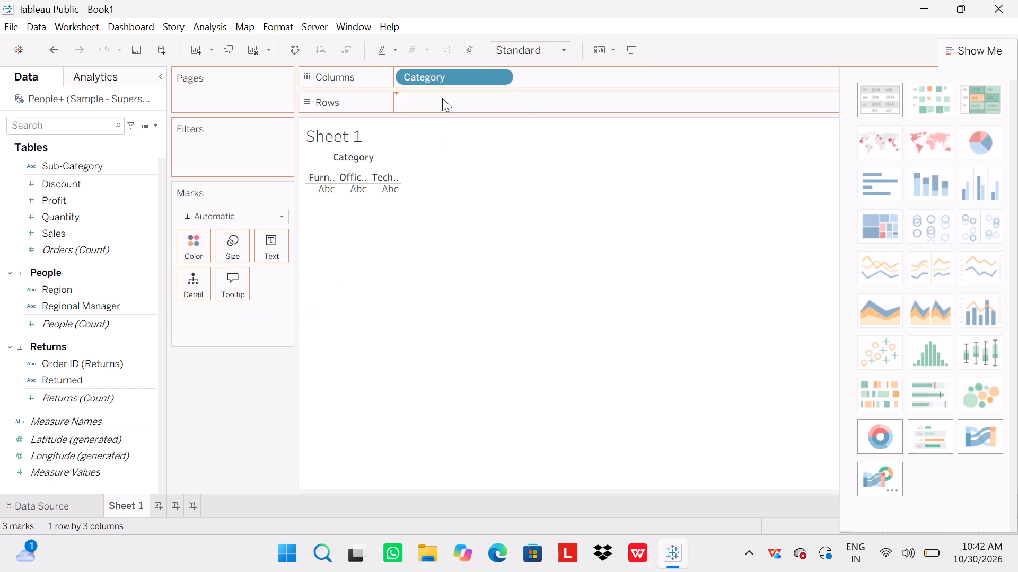
Turn the view into a side-by-side bar chart, letting the program choose the missing measure automatically.
{"action": "left_click", "coordinate": [984, 175]}
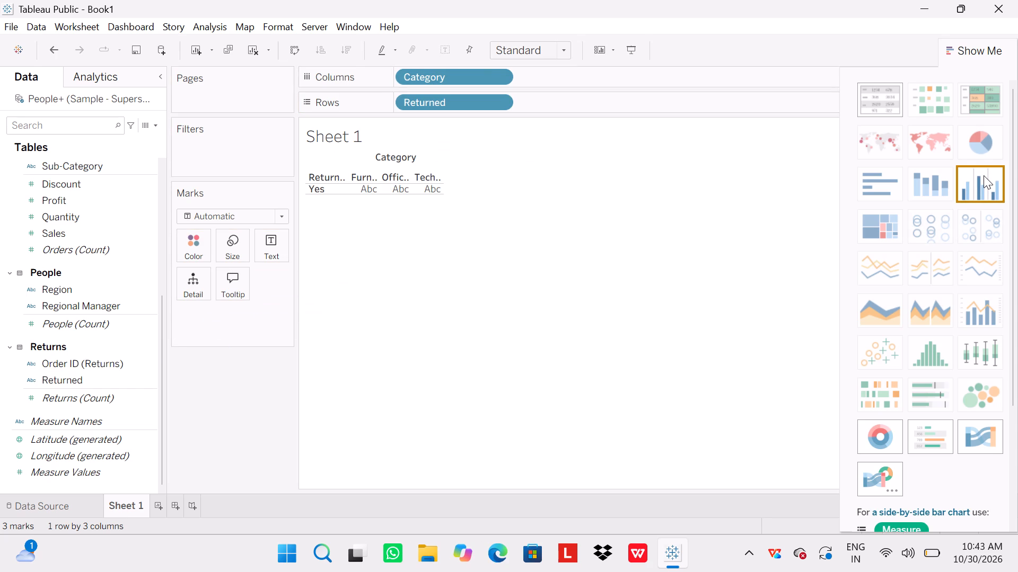
{"action": "scroll", "coordinate": [976, 421], "scroll_direction": "down", "scroll_amount": 2}
{"action": "scroll", "coordinate": [932, 529], "scroll_direction": "down", "scroll_amount": 1}
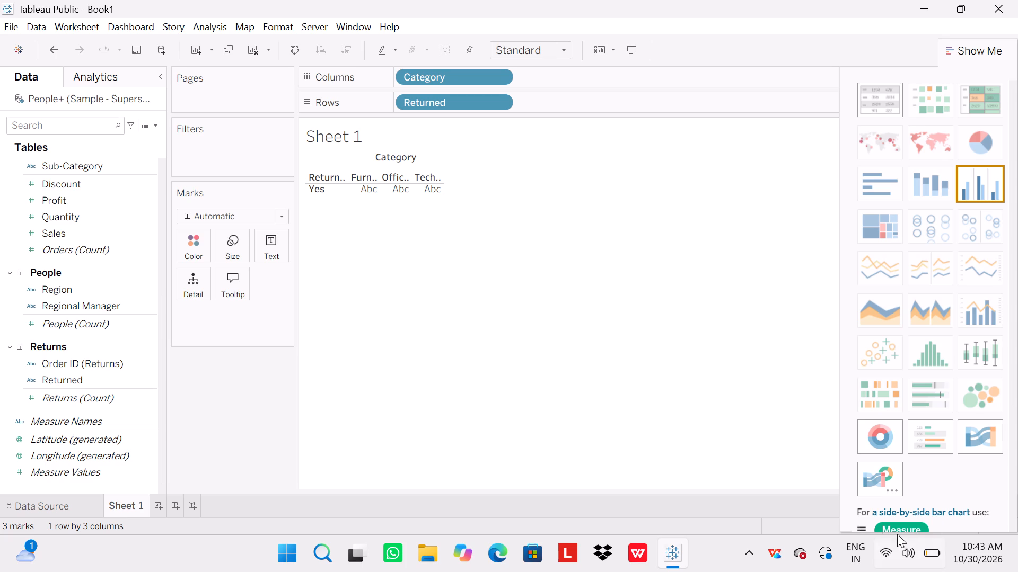
{"action": "left_click", "coordinate": [902, 529]}
{"action": "scroll", "coordinate": [902, 529], "scroll_direction": "down", "scroll_amount": 3}
{"action": "scroll", "coordinate": [945, 410], "scroll_direction": "down", "scroll_amount": 4}
{"action": "scroll", "coordinate": [945, 410], "scroll_direction": "up", "scroll_amount": 2}
{"action": "scroll", "coordinate": [945, 410], "scroll_direction": "down", "scroll_amount": 4}
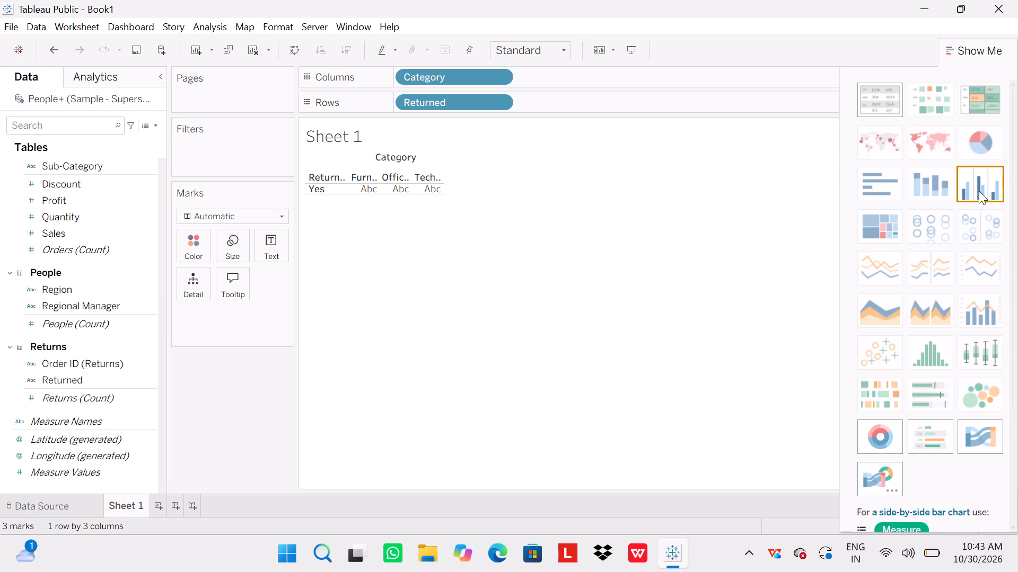
{"action": "double_click", "coordinate": [979, 191]}
{"action": "left_click_drag", "start_coordinate": [979, 191], "coordinate": [614, 266]}
{"action": "left_click", "coordinate": [983, 172]}
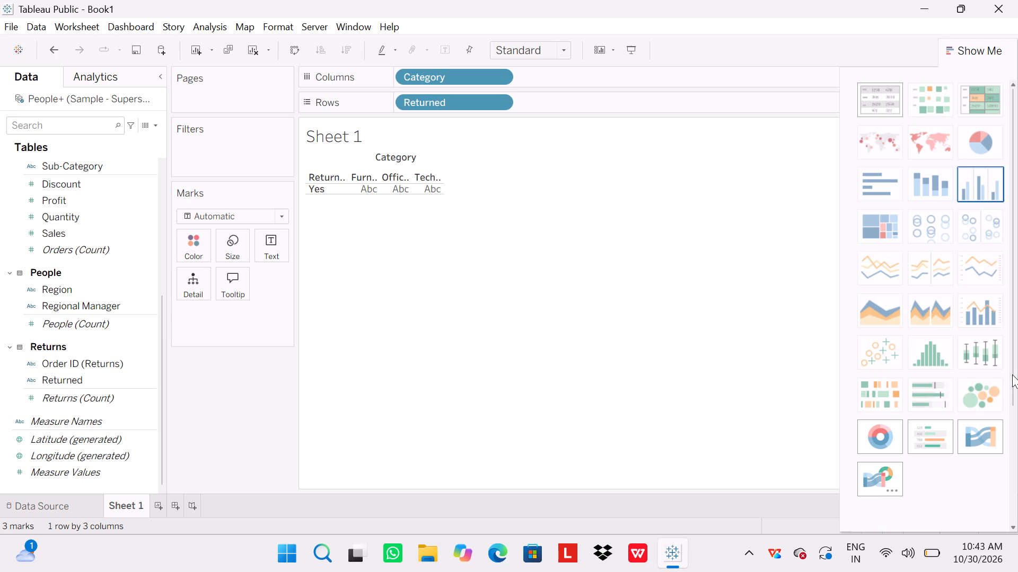
{"action": "left_click_drag", "start_coordinate": [1012, 374], "coordinate": [1016, 451]}
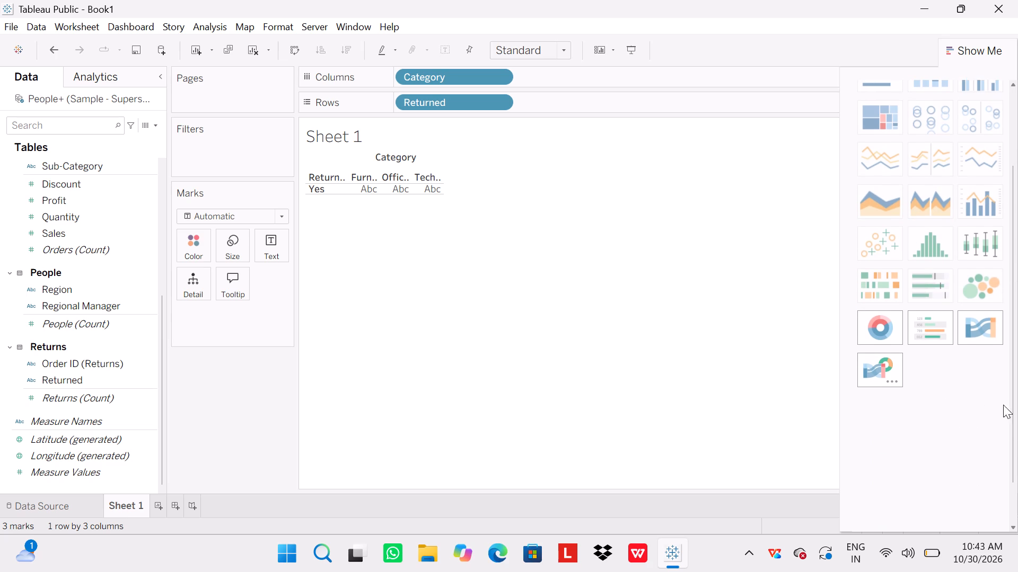
{"action": "left_click", "coordinate": [990, 86]}
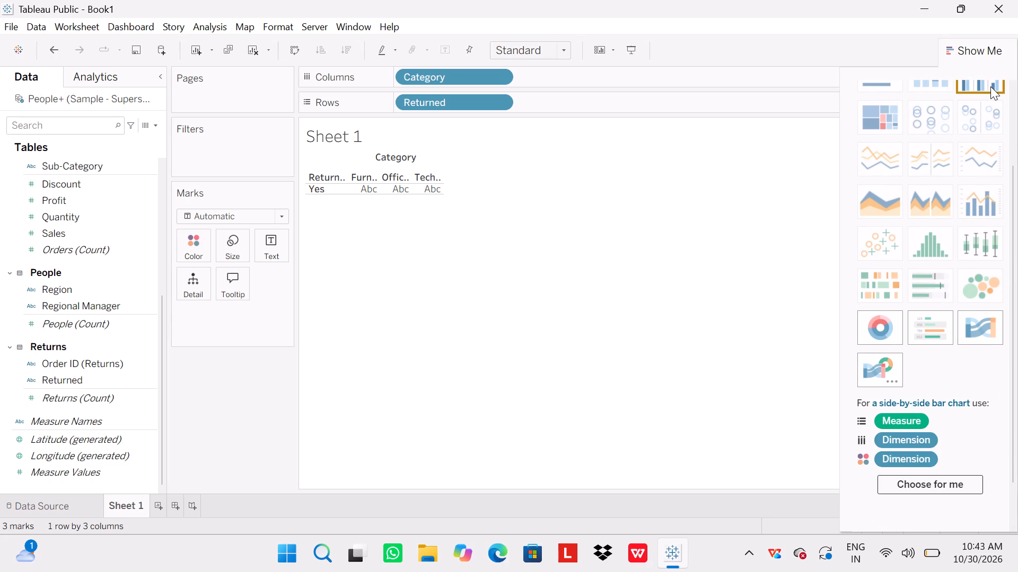
{"action": "left_click", "coordinate": [945, 482]}
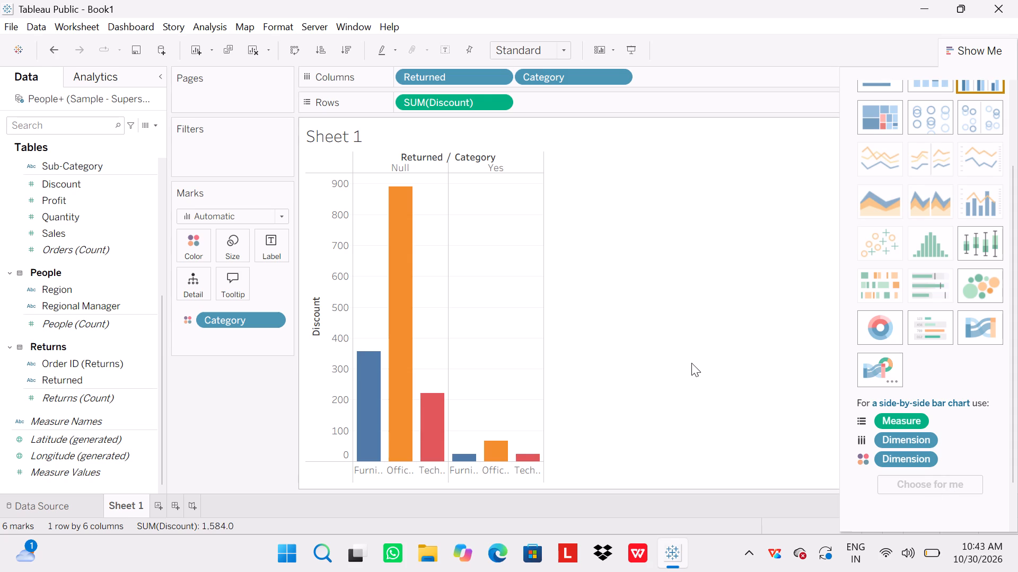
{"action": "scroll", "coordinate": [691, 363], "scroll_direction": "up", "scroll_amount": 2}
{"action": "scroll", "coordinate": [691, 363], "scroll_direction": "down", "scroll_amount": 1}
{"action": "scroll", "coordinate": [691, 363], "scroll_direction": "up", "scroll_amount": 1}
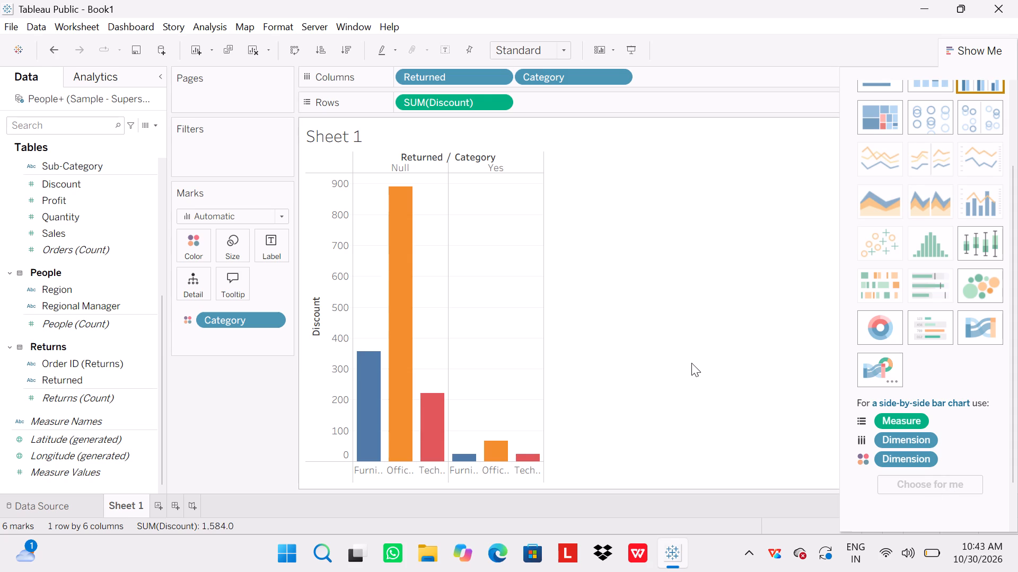
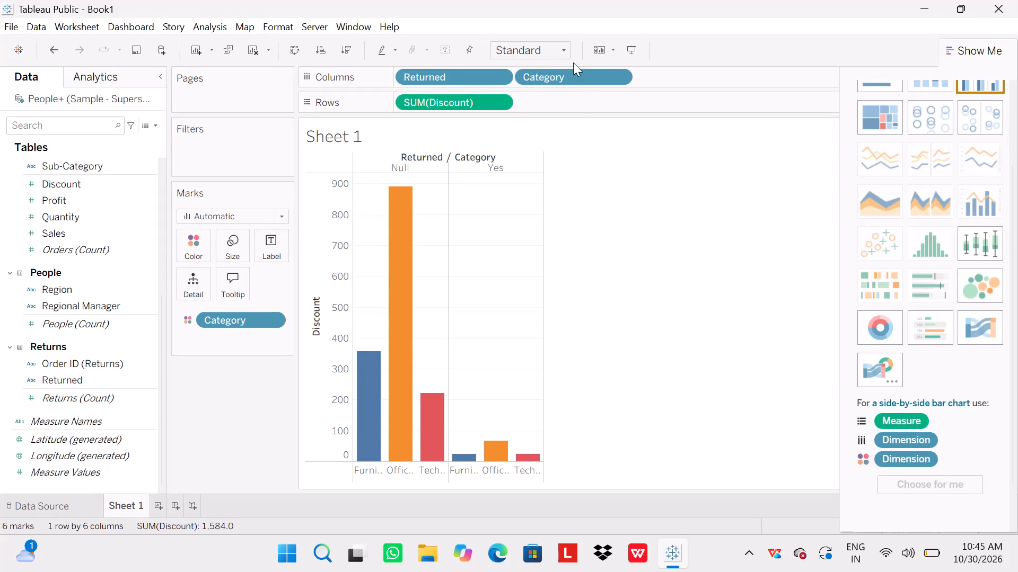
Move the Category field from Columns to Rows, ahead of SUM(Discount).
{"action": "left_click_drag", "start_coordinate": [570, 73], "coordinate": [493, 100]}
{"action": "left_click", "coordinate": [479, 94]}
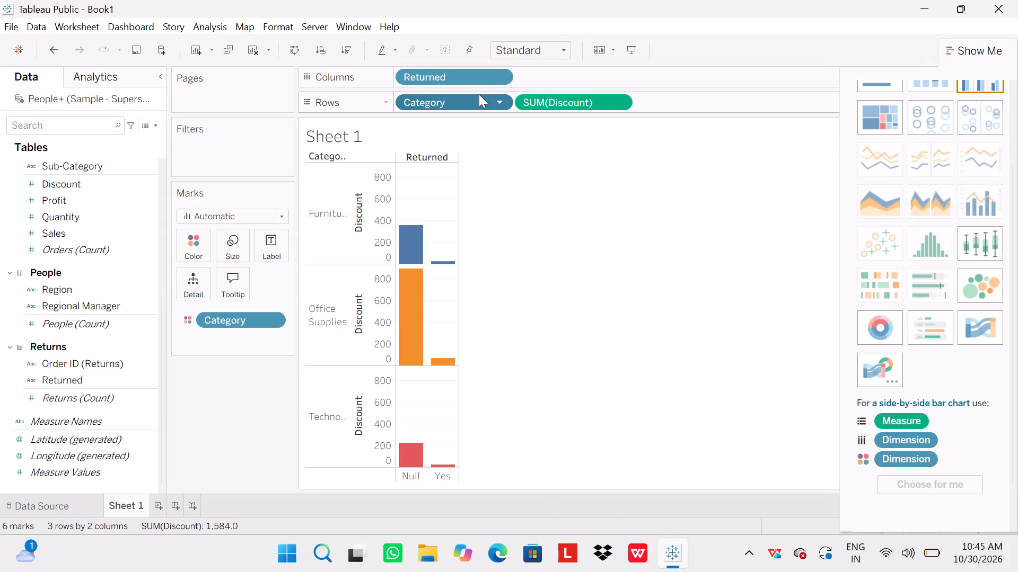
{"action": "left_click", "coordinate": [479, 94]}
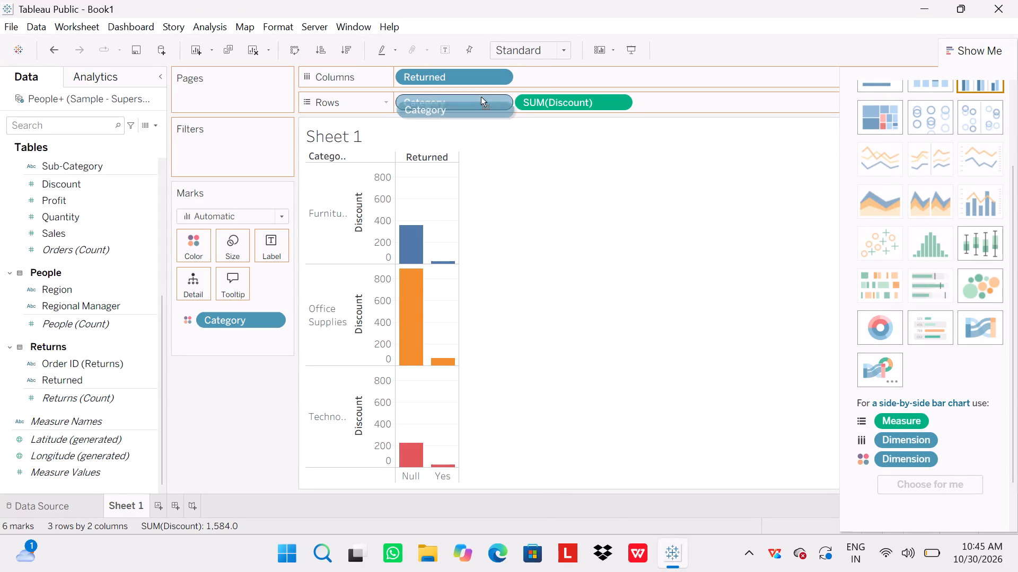
Remove the SUM(Discount) measure from Rows.
{"action": "left_click", "coordinate": [545, 100]}
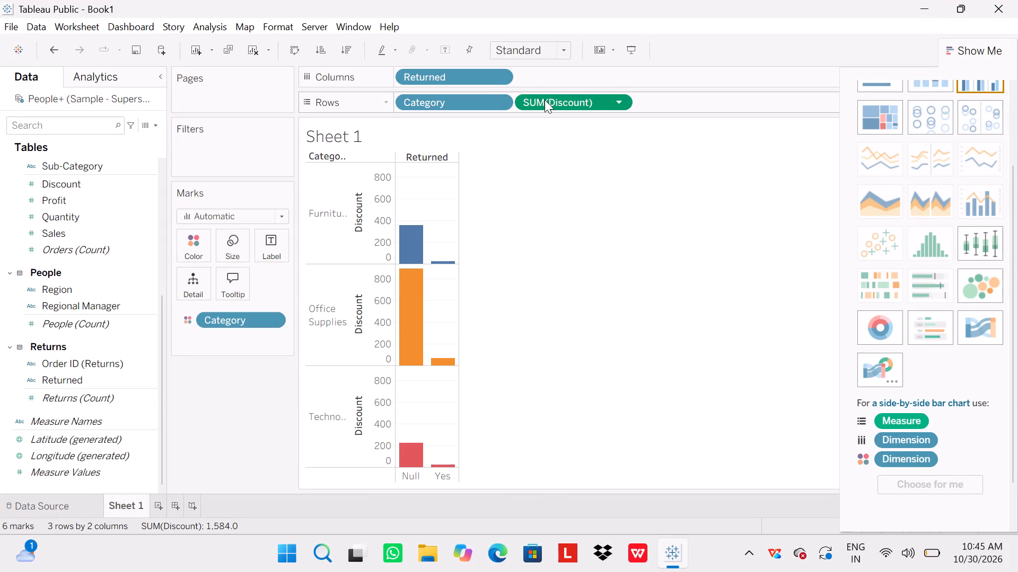
{"action": "key", "text": "Delete"}
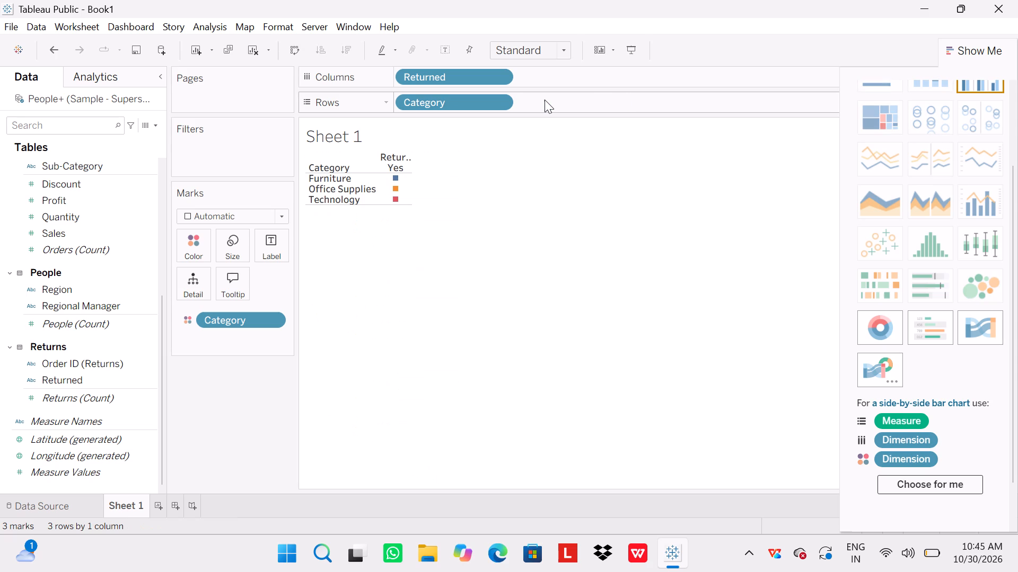
Swap the two dimensions, placing Returned on Rows and Category on Columns.
{"action": "left_click_drag", "start_coordinate": [493, 82], "coordinate": [488, 101]}
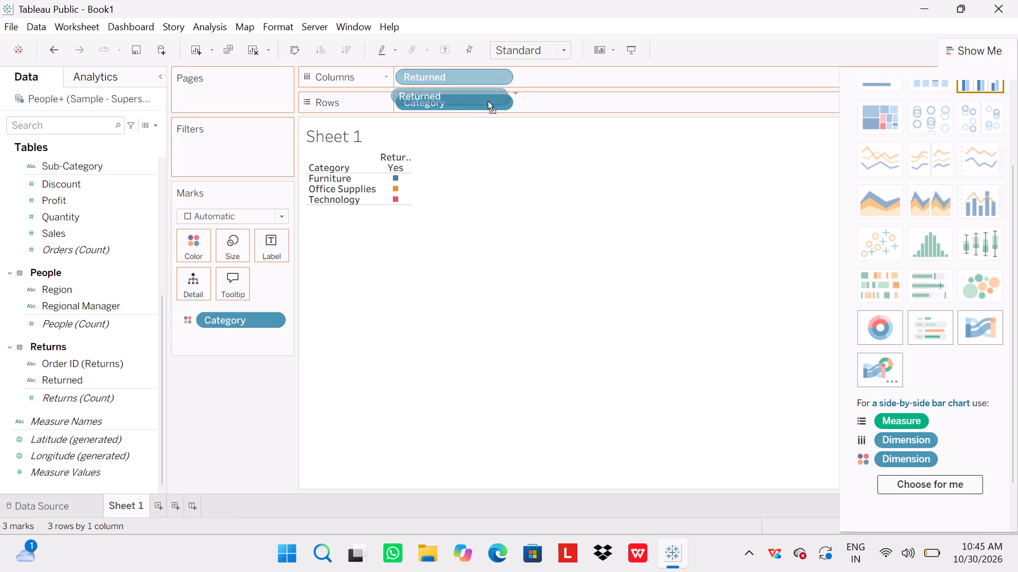
{"action": "left_click_drag", "start_coordinate": [488, 101], "coordinate": [499, 110]}
{"action": "left_click_drag", "start_coordinate": [492, 105], "coordinate": [486, 81]}
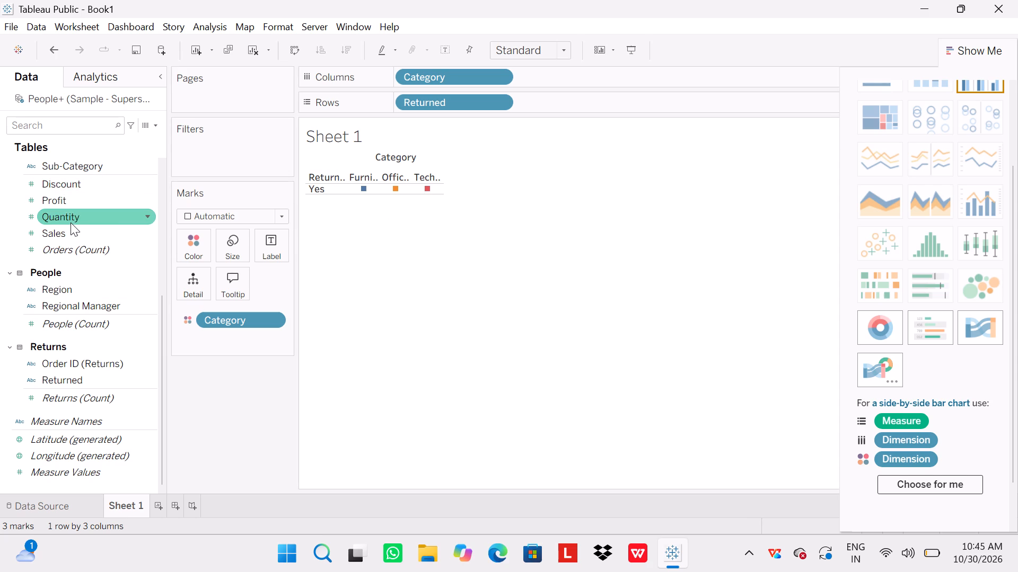
Add the Sales measure to Rows after Returned.
{"action": "left_click_drag", "start_coordinate": [67, 234], "coordinate": [531, 97]}
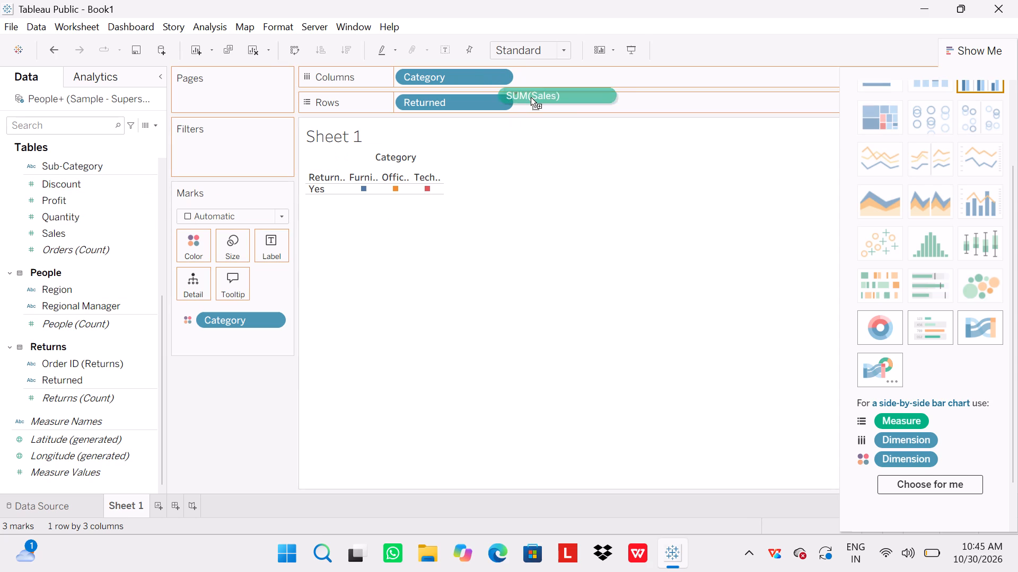
{"action": "left_click_drag", "start_coordinate": [531, 97], "coordinate": [551, 100]}
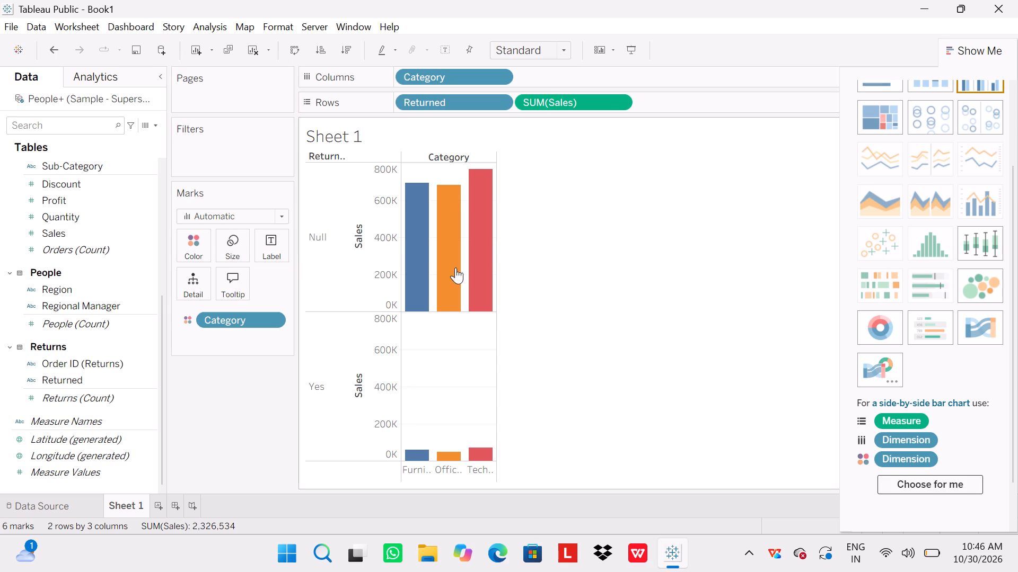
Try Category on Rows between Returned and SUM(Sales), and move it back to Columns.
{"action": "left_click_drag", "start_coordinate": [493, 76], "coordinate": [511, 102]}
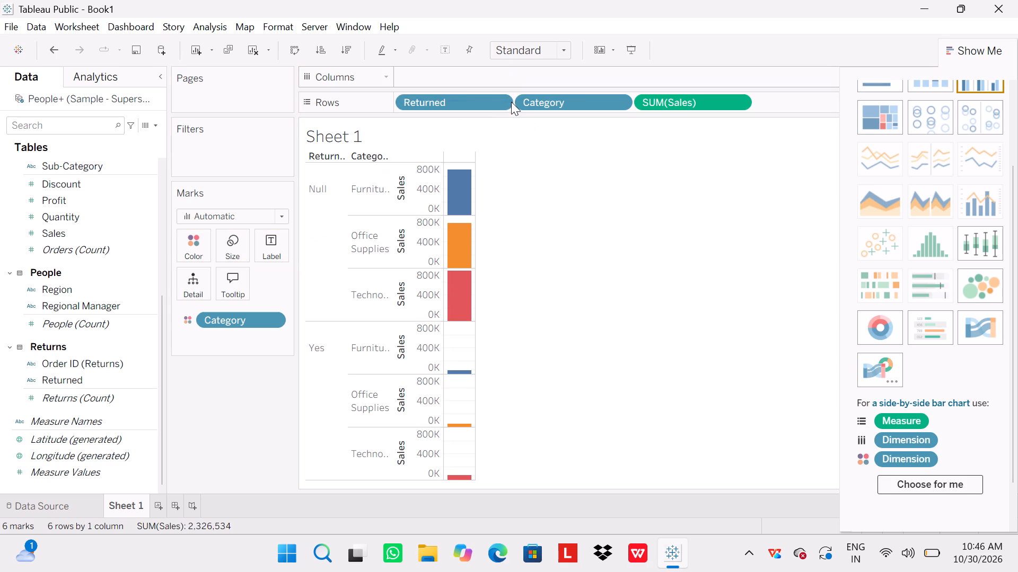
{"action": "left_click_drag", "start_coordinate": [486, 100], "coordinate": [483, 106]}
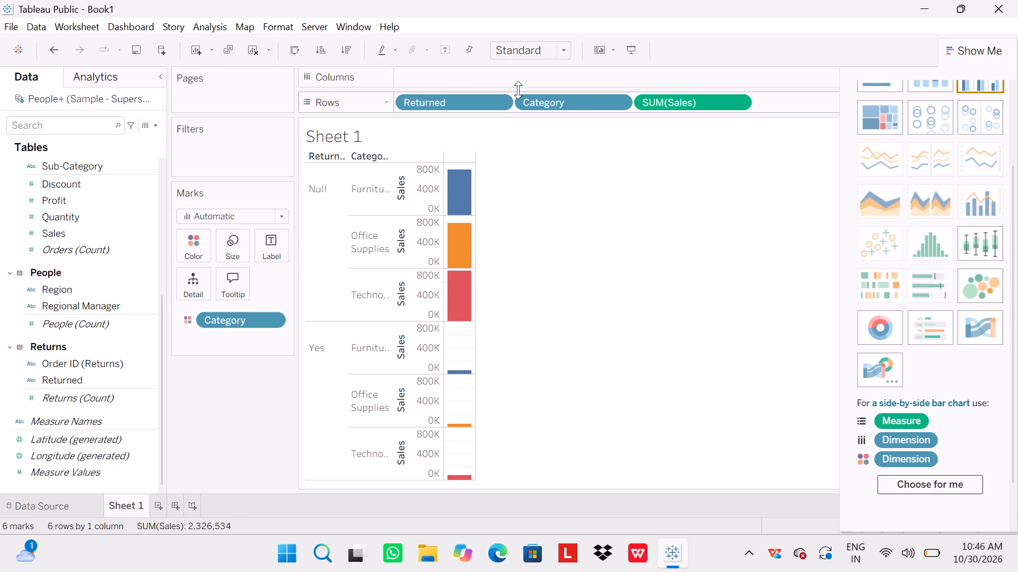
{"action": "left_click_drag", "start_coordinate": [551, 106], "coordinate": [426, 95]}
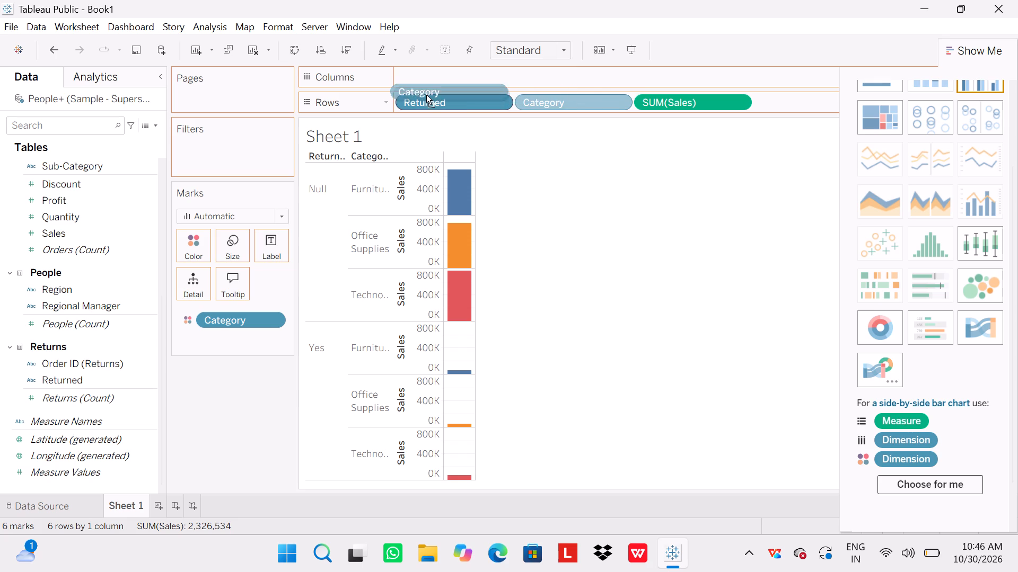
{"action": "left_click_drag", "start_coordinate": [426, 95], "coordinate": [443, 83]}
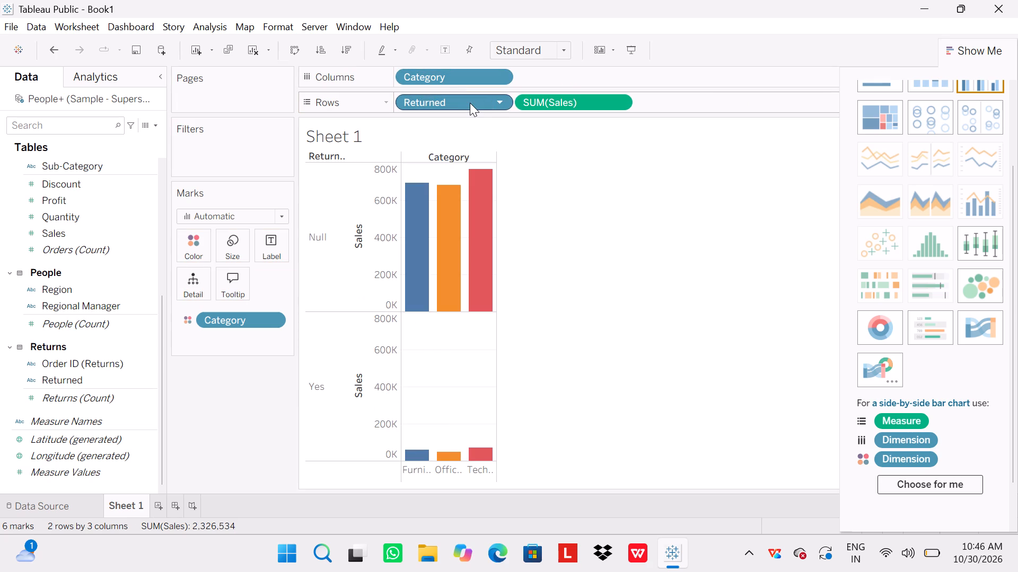
Move the Returned field from Rows to Columns, after Category.
{"action": "left_click_drag", "start_coordinate": [470, 103], "coordinate": [562, 76]}
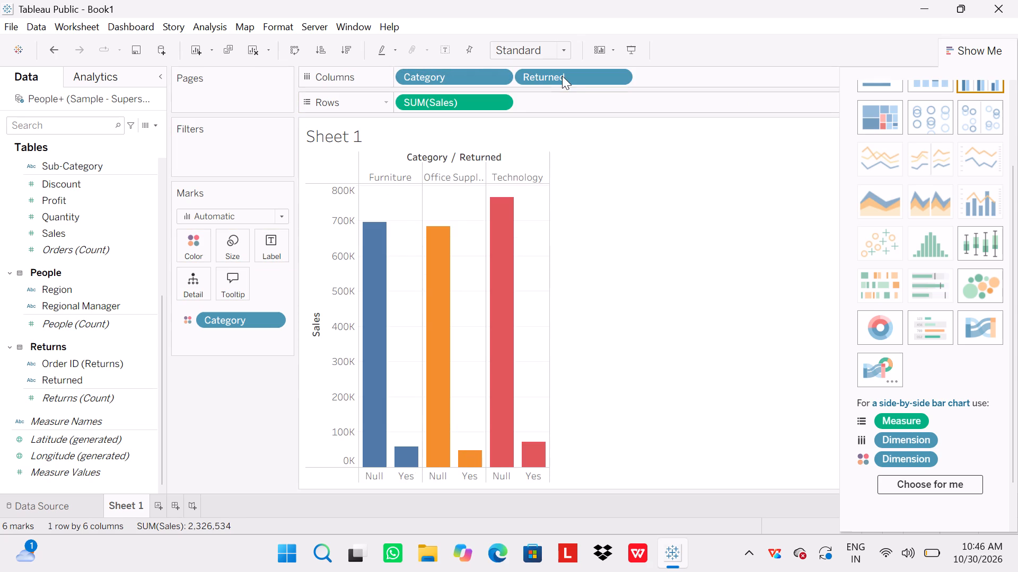
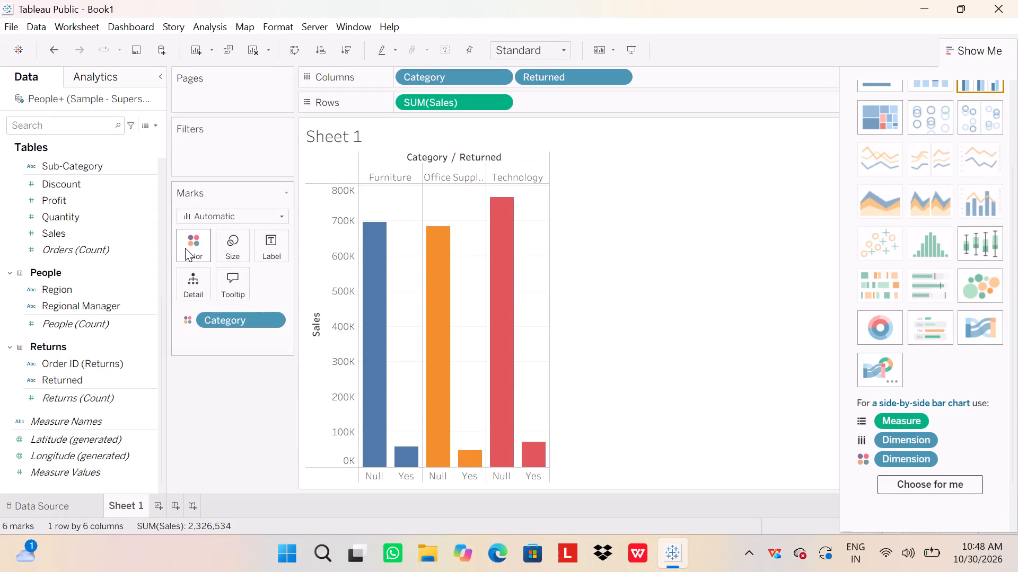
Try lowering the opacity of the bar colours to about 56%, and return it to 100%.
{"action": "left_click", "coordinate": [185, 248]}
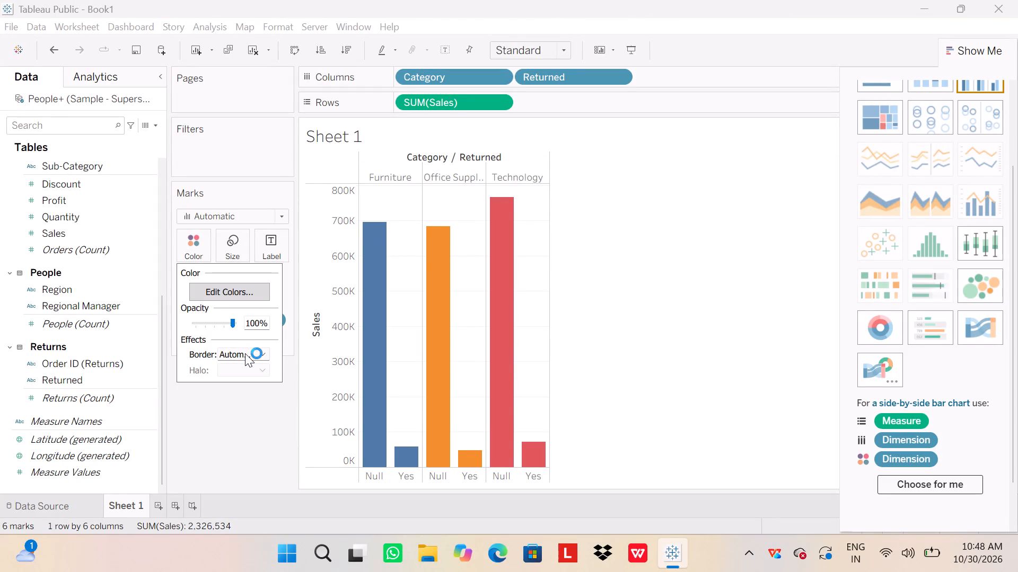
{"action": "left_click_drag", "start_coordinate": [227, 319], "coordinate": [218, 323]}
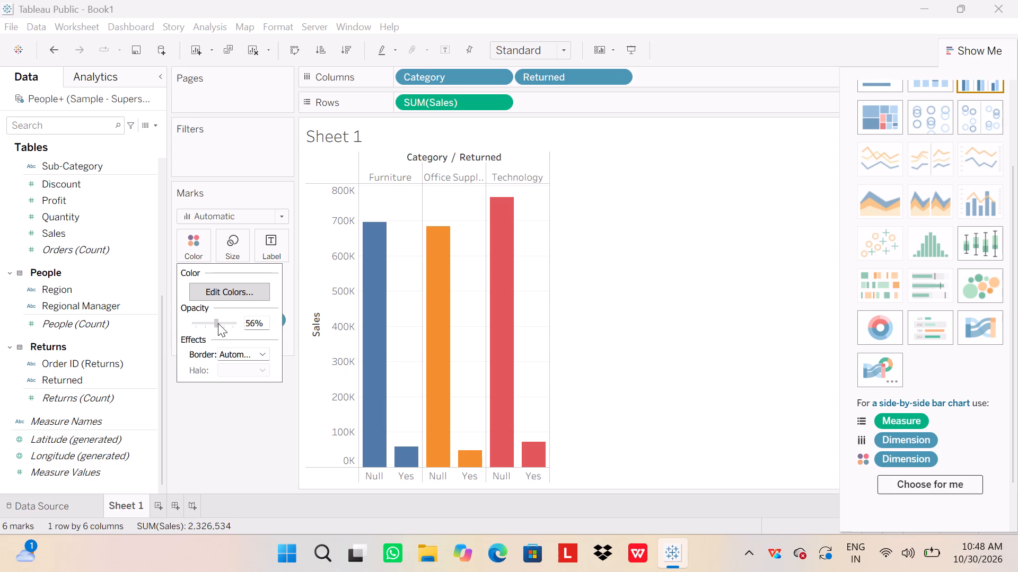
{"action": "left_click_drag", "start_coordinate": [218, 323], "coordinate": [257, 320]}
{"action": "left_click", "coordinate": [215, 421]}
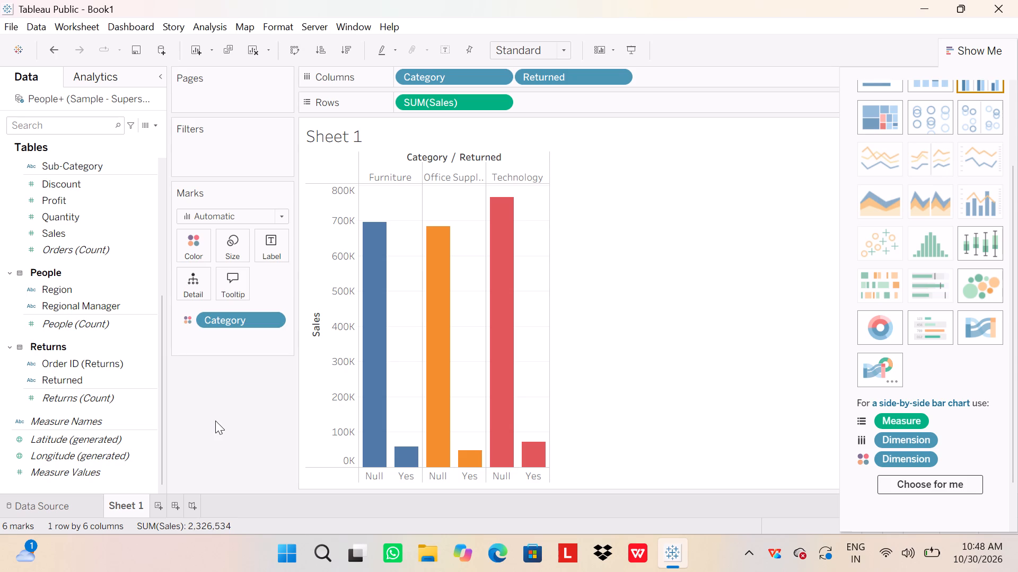
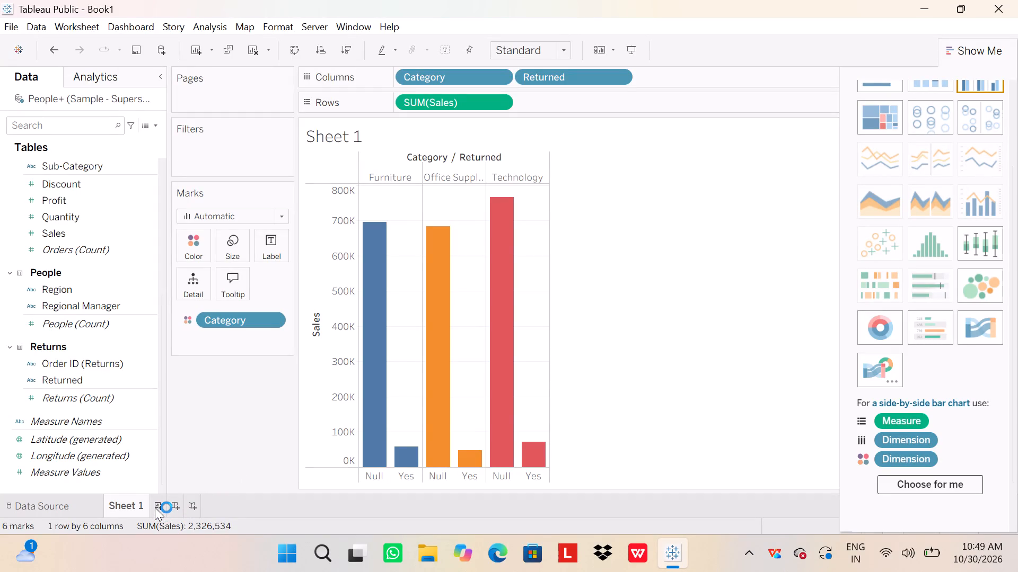
Add a new blank worksheet to the workbook.
{"action": "left_click", "coordinate": [155, 507]}
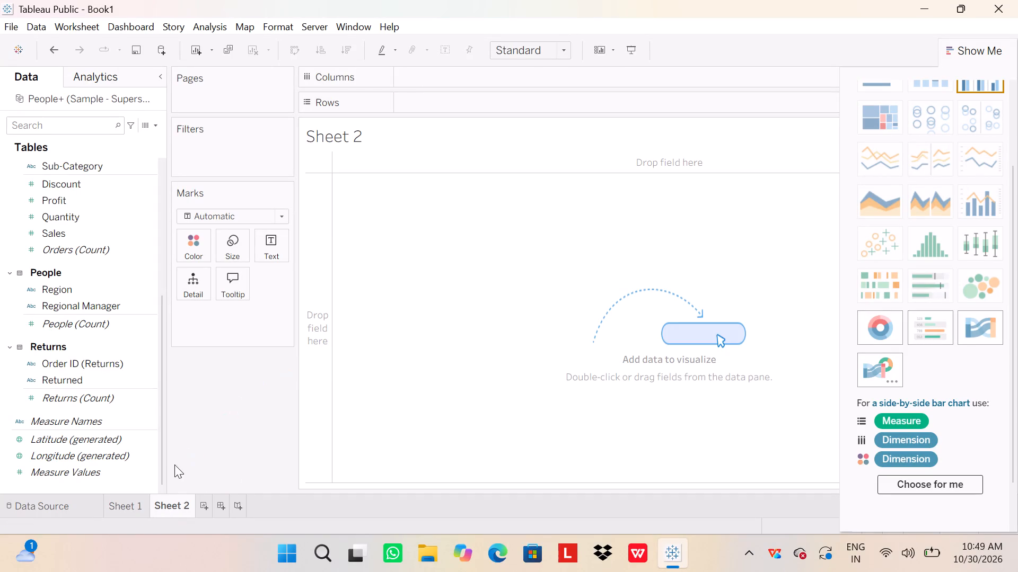
Place Category from Orders on Columns and Returned from Returns on Rows in Sheet 2.
{"action": "scroll", "coordinate": [69, 293], "scroll_direction": "up", "scroll_amount": 2}
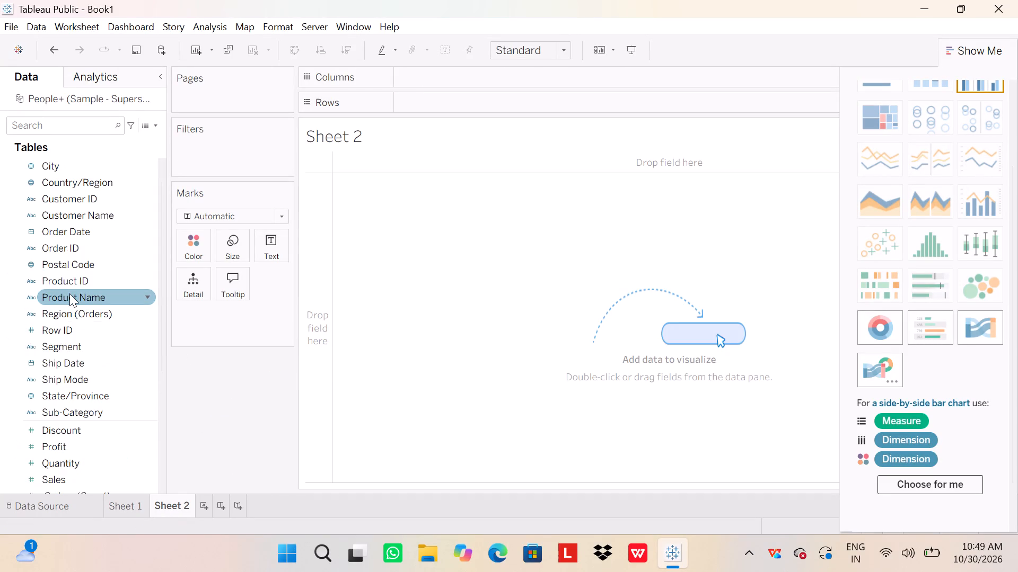
{"action": "scroll", "coordinate": [69, 293], "scroll_direction": "up", "scroll_amount": 5}
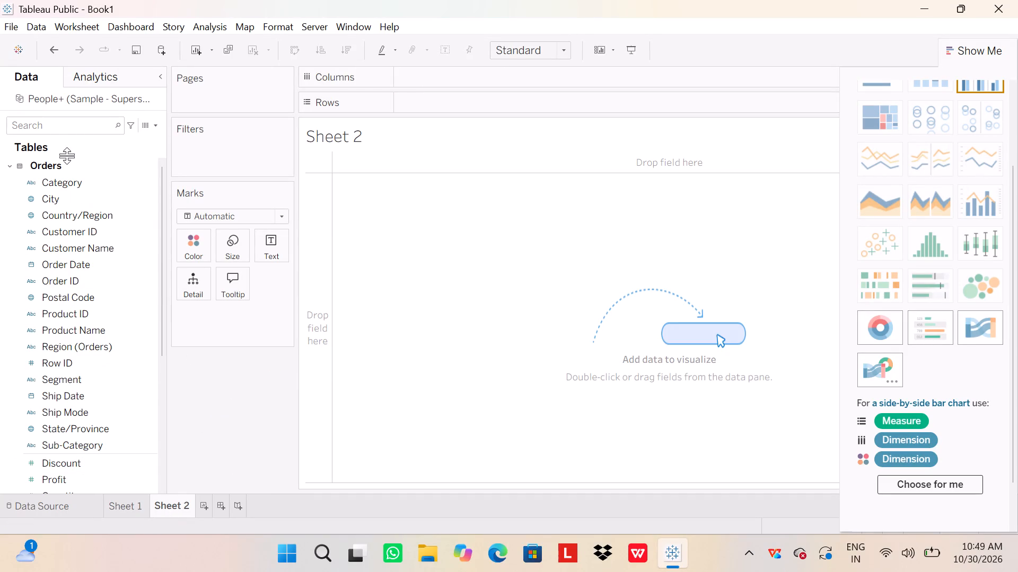
{"action": "left_click_drag", "start_coordinate": [46, 179], "coordinate": [402, 65]}
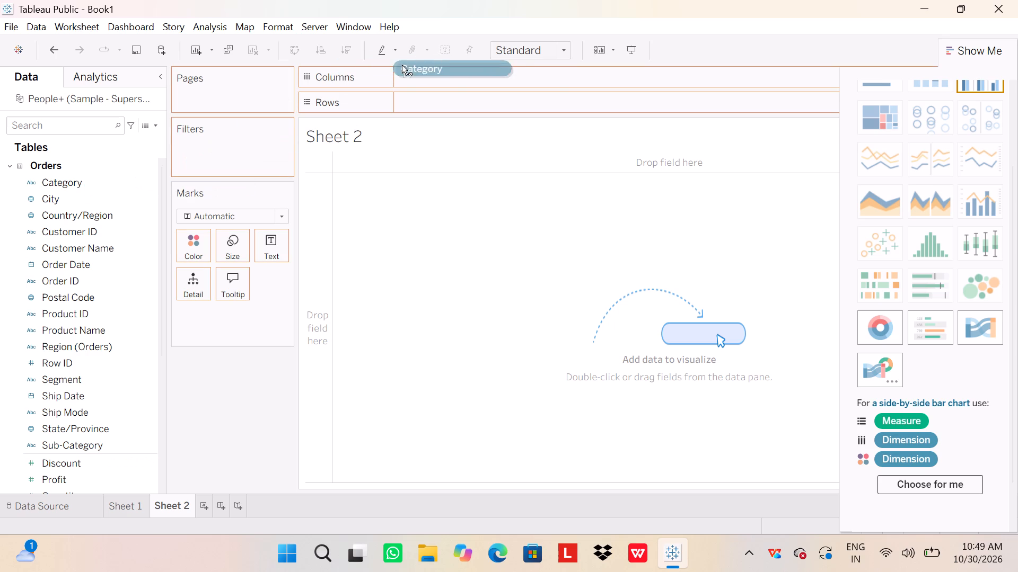
{"action": "left_click_drag", "start_coordinate": [402, 65], "coordinate": [431, 70]}
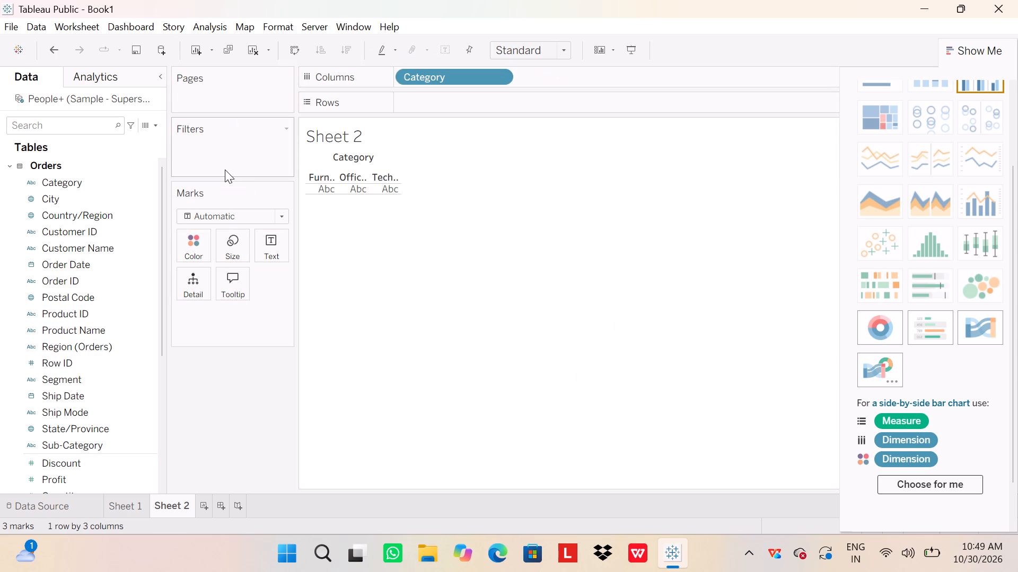
{"action": "scroll", "coordinate": [32, 276], "scroll_direction": "down", "scroll_amount": 1}
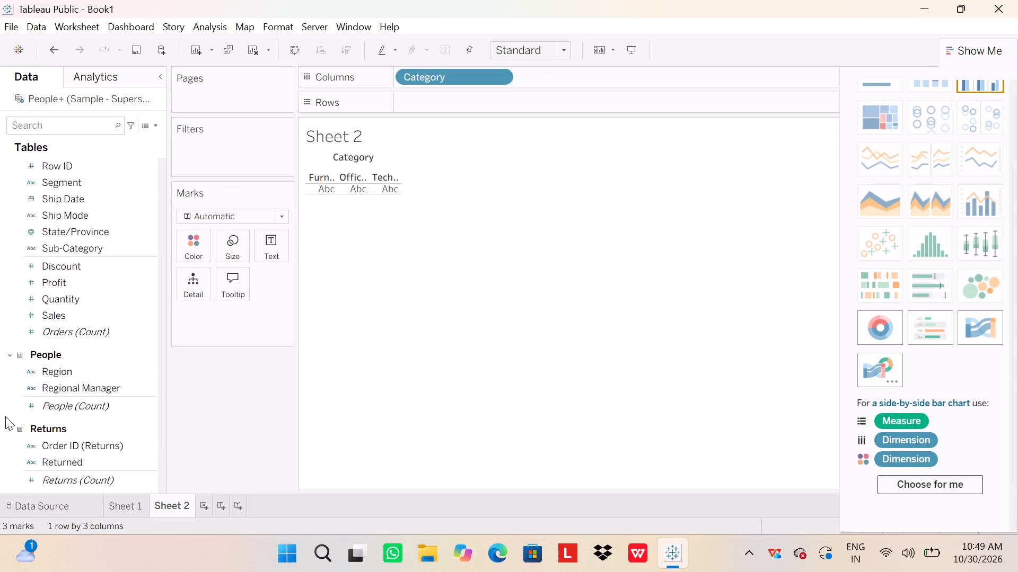
{"action": "left_click_drag", "start_coordinate": [41, 462], "coordinate": [327, 271]}
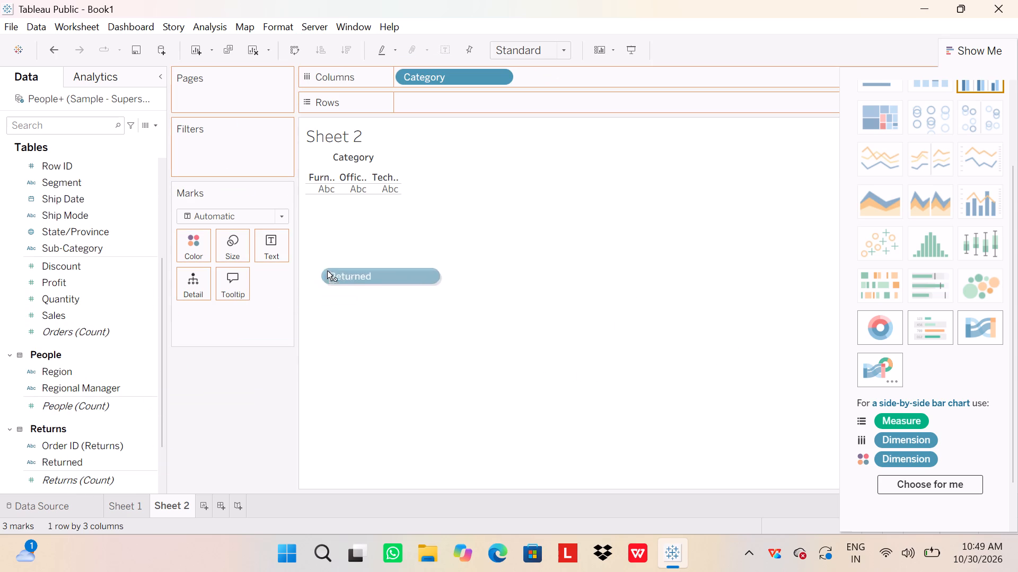
{"action": "left_click_drag", "start_coordinate": [327, 271], "coordinate": [384, 64]}
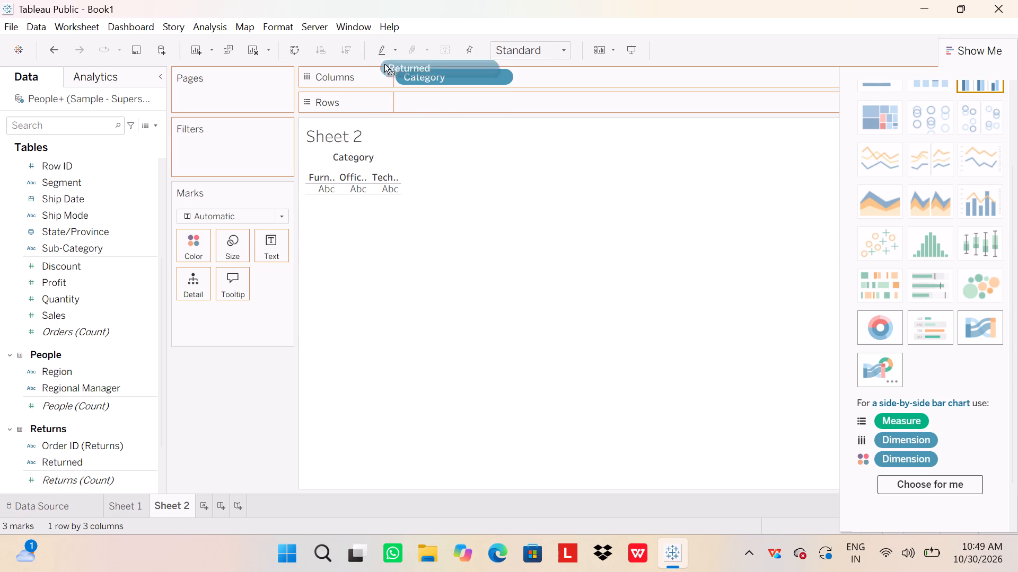
{"action": "left_click_drag", "start_coordinate": [384, 64], "coordinate": [424, 104]}
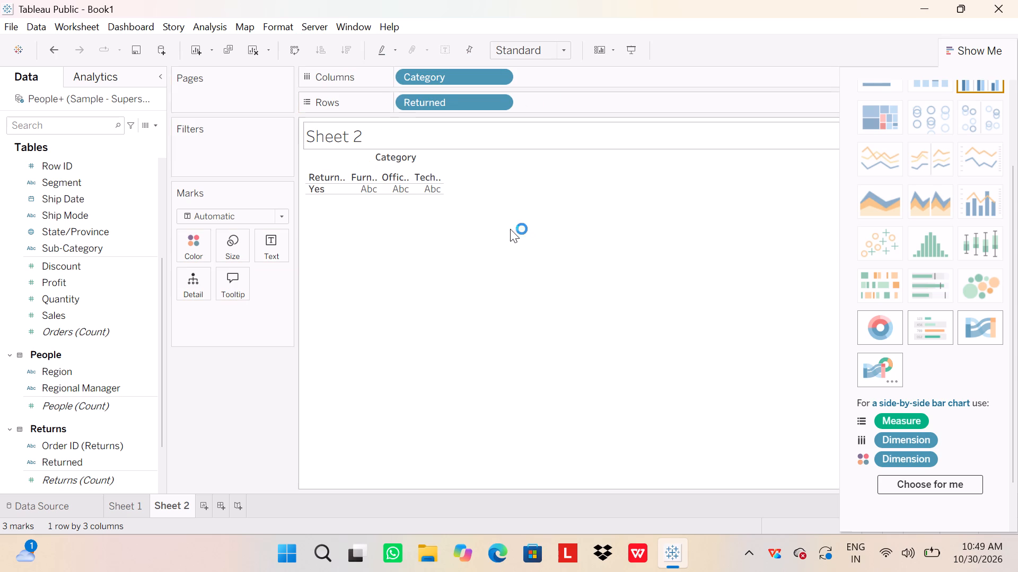
Convert the Sheet 2 view to a dual line chart, letting the required date and measure fields be chosen automatically.
{"action": "scroll", "coordinate": [912, 261], "scroll_direction": "up", "scroll_amount": 2}
{"action": "scroll", "coordinate": [912, 261], "scroll_direction": "down", "scroll_amount": 1}
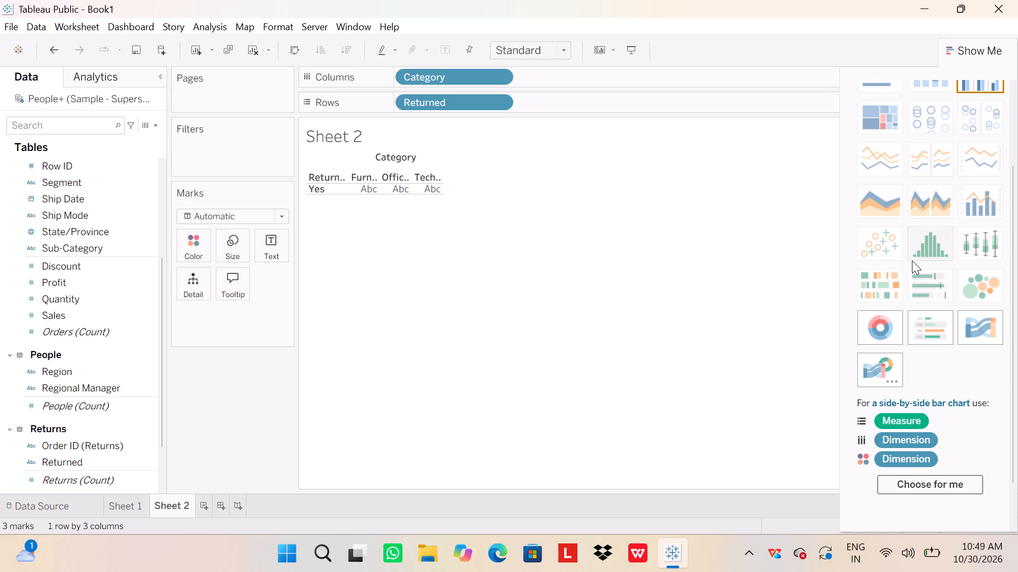
{"action": "scroll", "coordinate": [912, 261], "scroll_direction": "up", "scroll_amount": 3}
{"action": "scroll", "coordinate": [927, 154], "scroll_direction": "up", "scroll_amount": 5}
{"action": "scroll", "coordinate": [927, 154], "scroll_direction": "down", "scroll_amount": 1}
{"action": "scroll", "coordinate": [927, 154], "scroll_direction": "up", "scroll_amount": 5}
{"action": "scroll", "coordinate": [958, 275], "scroll_direction": "up", "scroll_amount": 1}
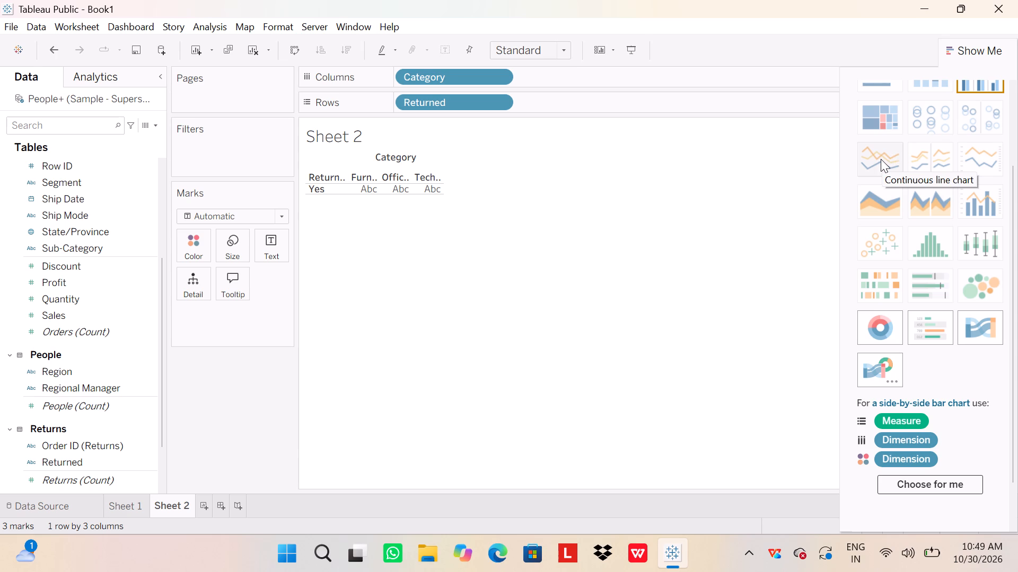
{"action": "scroll", "coordinate": [953, 187], "scroll_direction": "up", "scroll_amount": 5}
{"action": "left_click", "coordinate": [953, 187]}
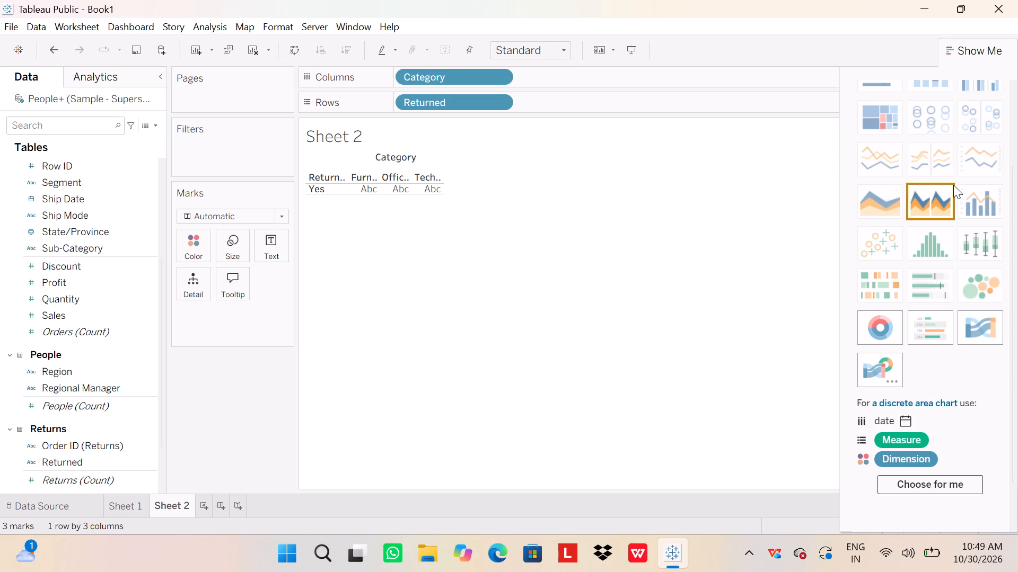
{"action": "scroll", "coordinate": [952, 158], "scroll_direction": "up", "scroll_amount": 3}
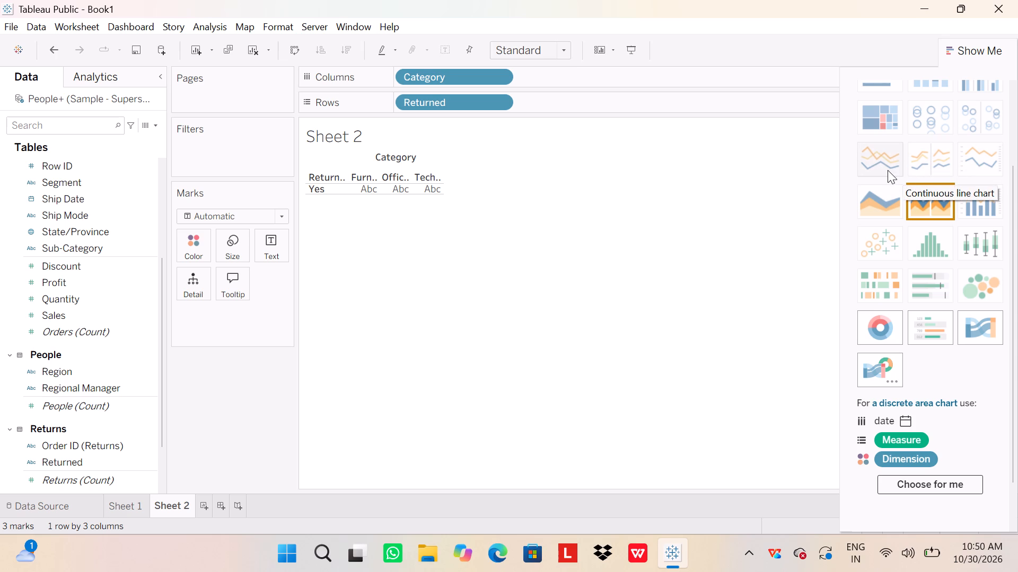
{"action": "left_click", "coordinate": [985, 165]}
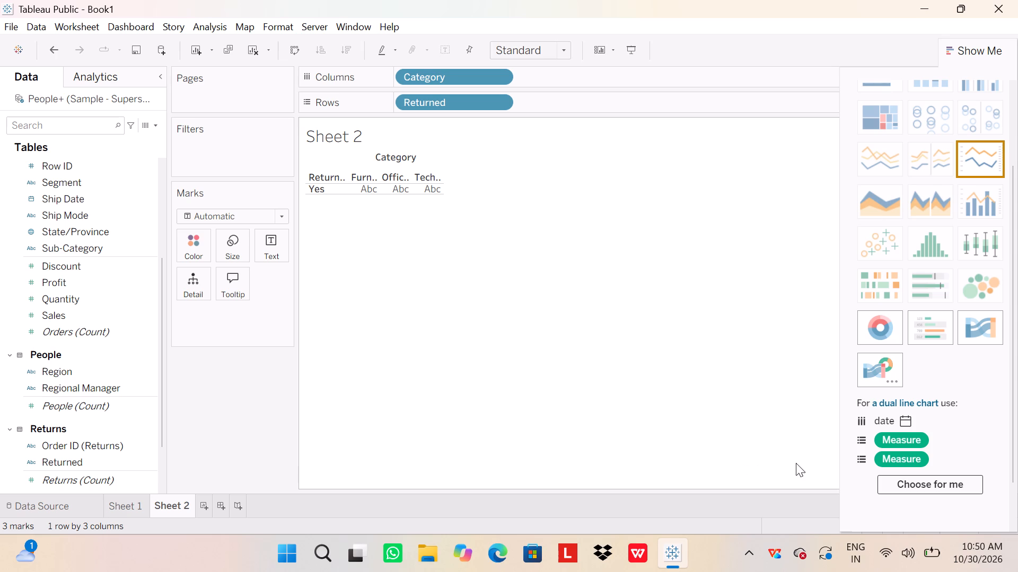
{"action": "left_click", "coordinate": [898, 479]}
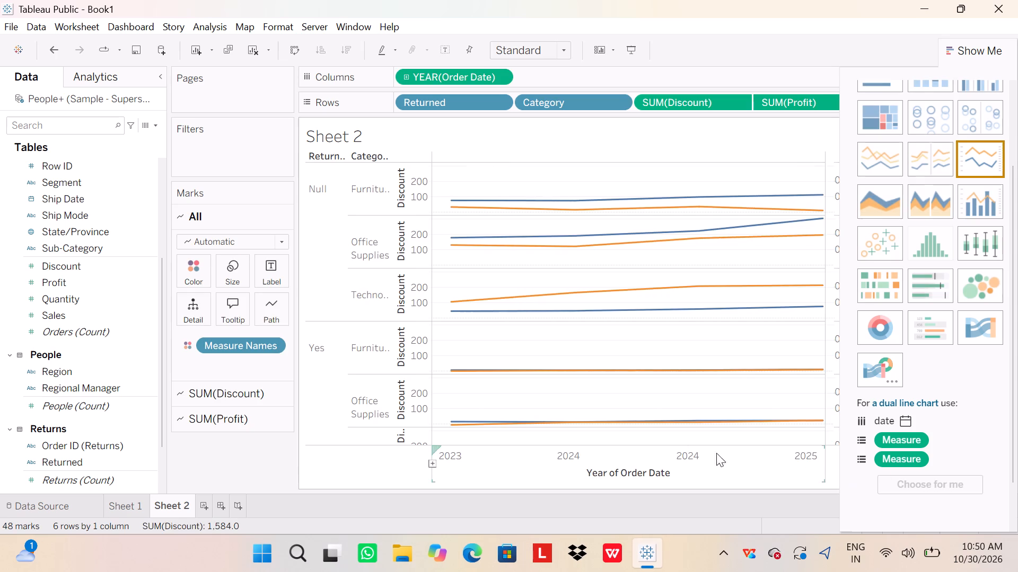
{"action": "scroll", "coordinate": [596, 372], "scroll_direction": "up", "scroll_amount": 2}
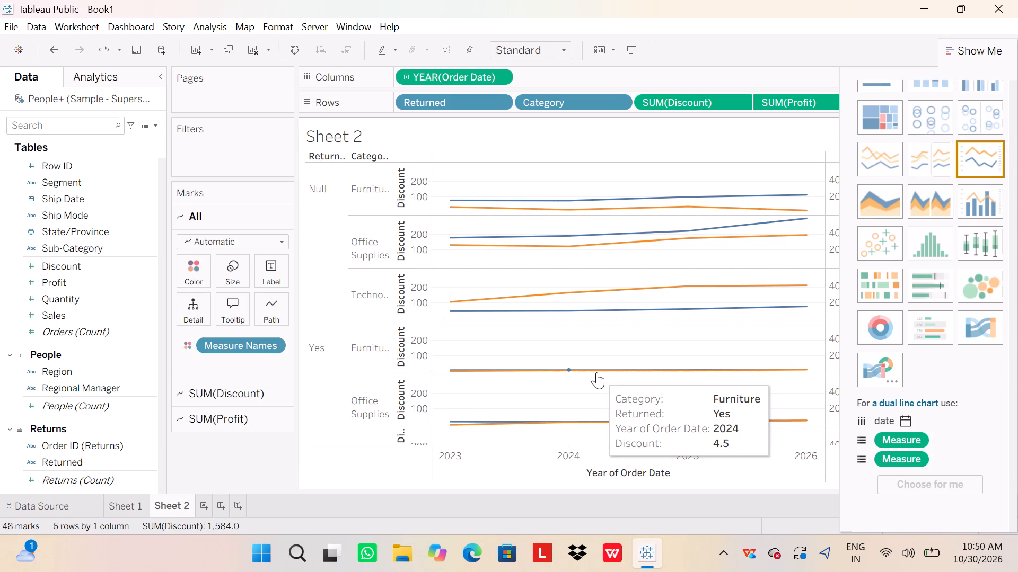
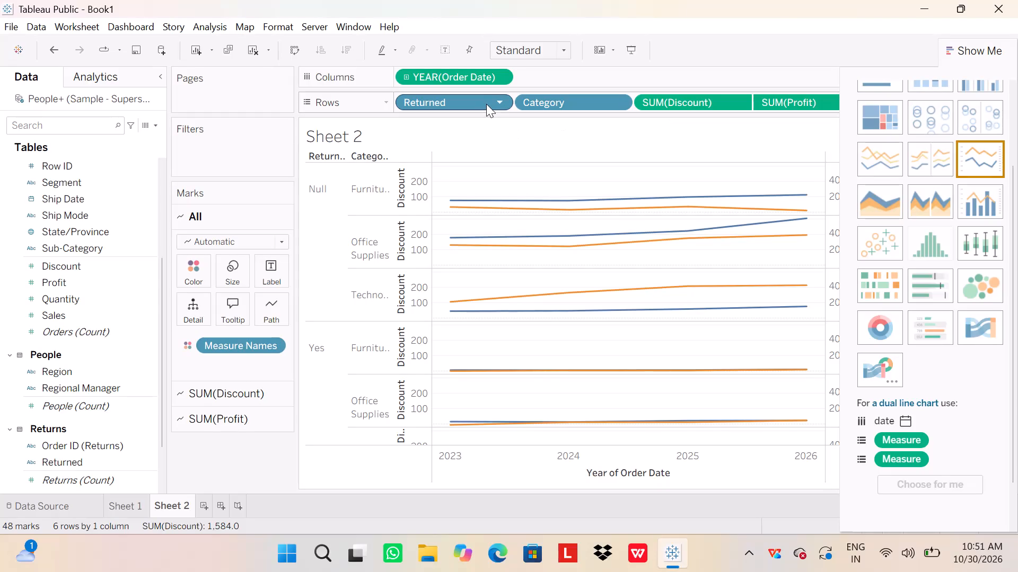
Remove Returned and Category from Rows in Sheet 2.
{"action": "left_click_drag", "start_coordinate": [486, 105], "coordinate": [97, 329]}
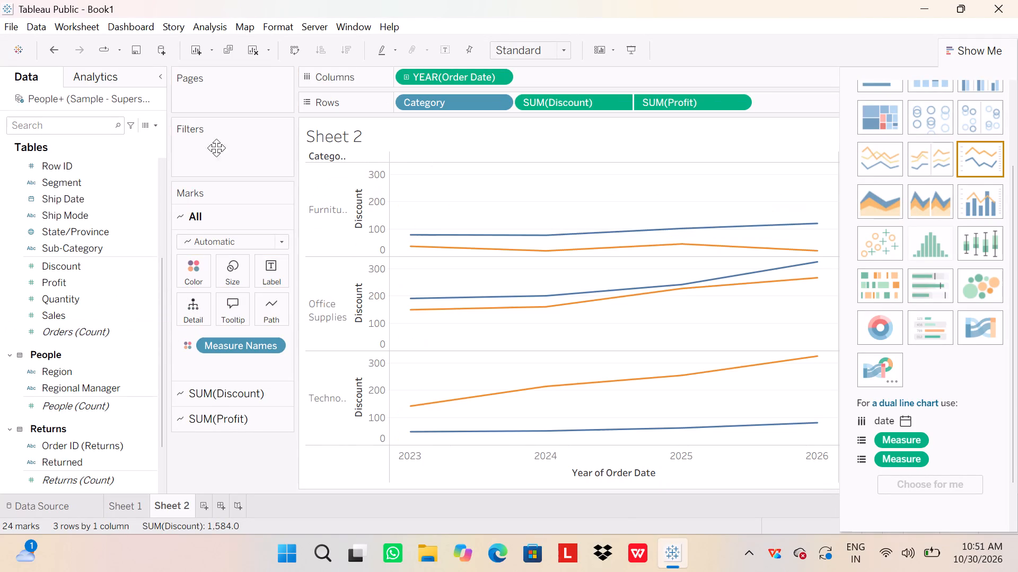
{"action": "left_click_drag", "start_coordinate": [450, 102], "coordinate": [77, 298]}
Look through the fields listed under the Orders, People and Returns tables.
{"action": "scroll", "coordinate": [83, 175], "scroll_direction": "up", "scroll_amount": 1}
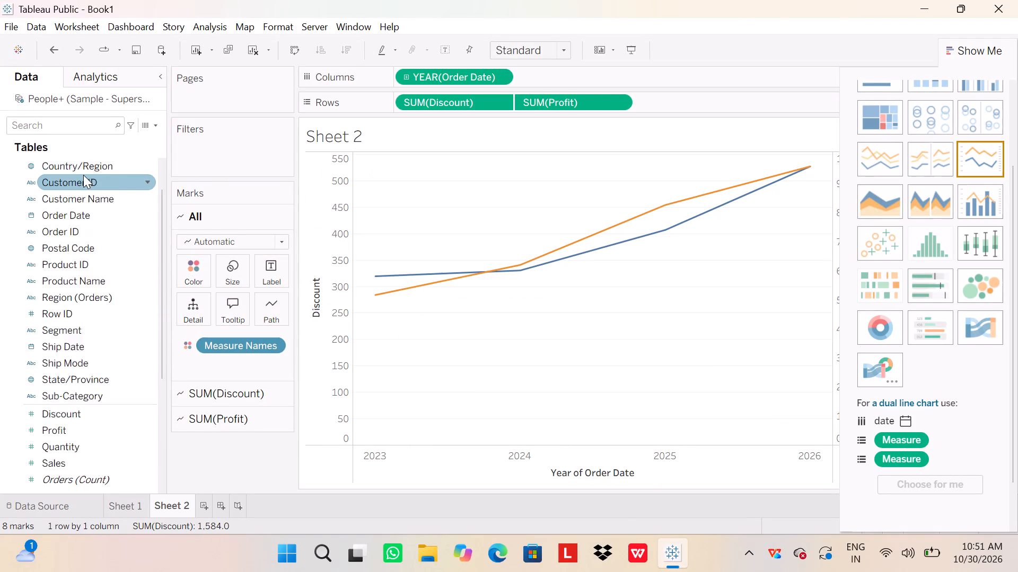
{"action": "scroll", "coordinate": [83, 175], "scroll_direction": "up", "scroll_amount": 2}
{"action": "scroll", "coordinate": [83, 175], "scroll_direction": "down", "scroll_amount": 3}
{"action": "scroll", "coordinate": [83, 175], "scroll_direction": "up", "scroll_amount": 4}
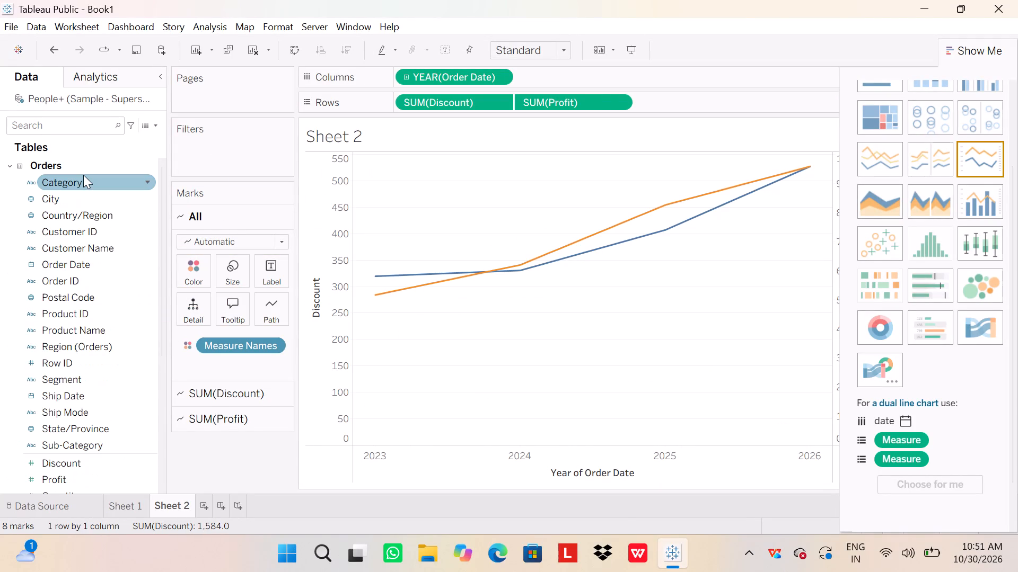
{"action": "scroll", "coordinate": [83, 175], "scroll_direction": "up", "scroll_amount": 1}
{"action": "scroll", "coordinate": [83, 175], "scroll_direction": "down", "scroll_amount": 1}
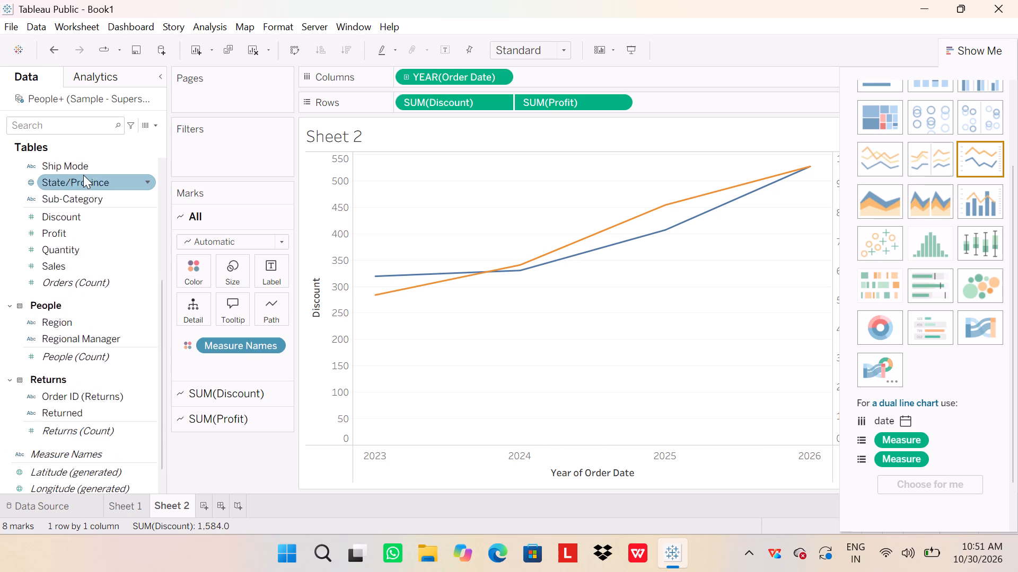
{"action": "scroll", "coordinate": [83, 175], "scroll_direction": "down", "scroll_amount": 1}
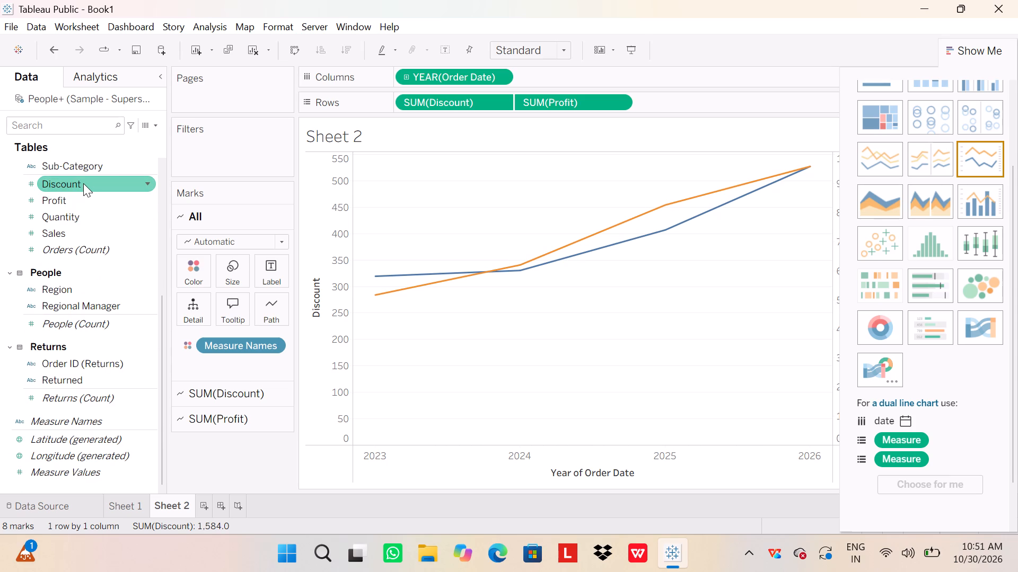
{"action": "scroll", "coordinate": [83, 183], "scroll_direction": "up", "scroll_amount": 3}
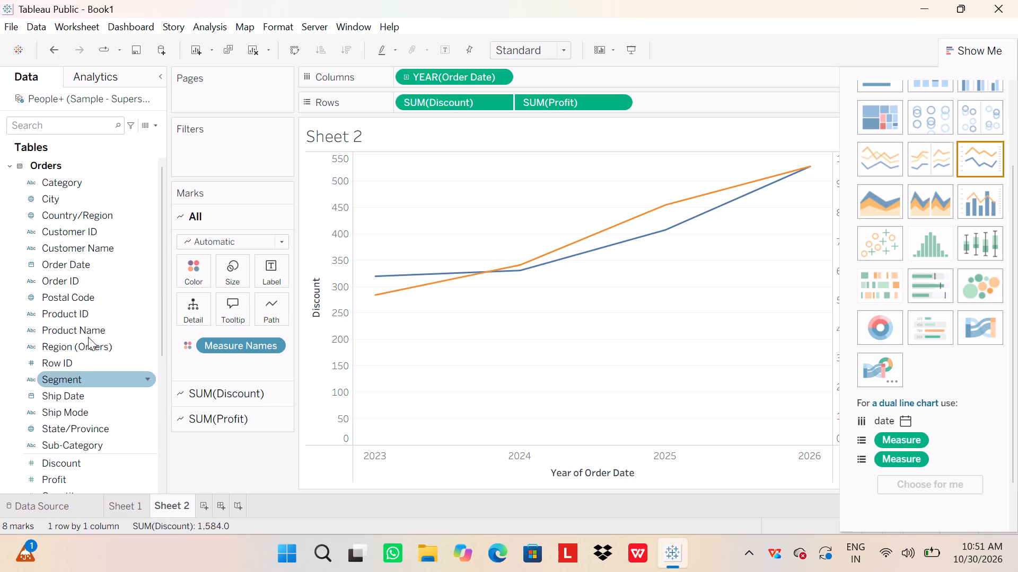
{"action": "scroll", "coordinate": [78, 209], "scroll_direction": "down", "scroll_amount": 1}
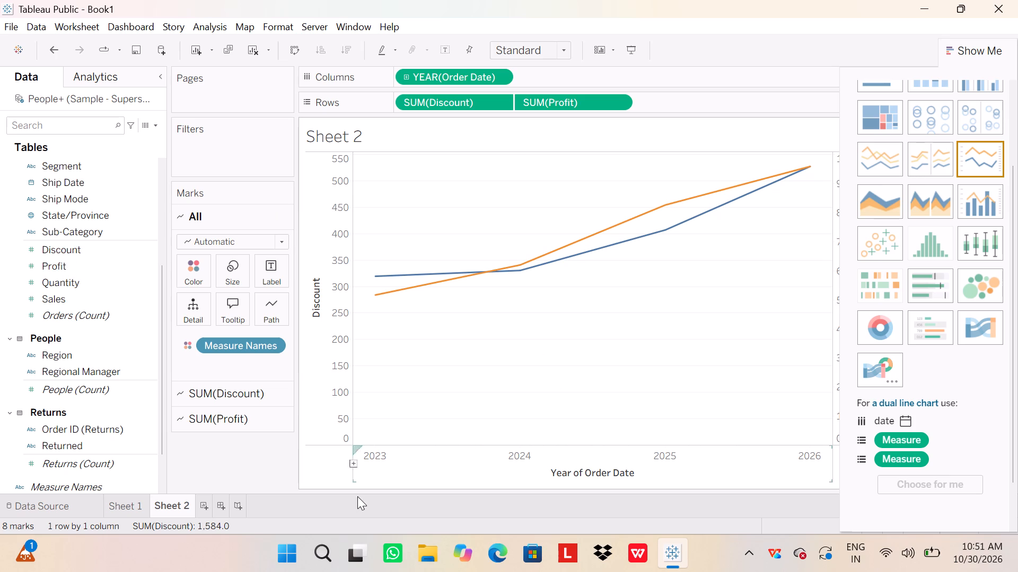
Add a new blank worksheet after Sheet 2.
{"action": "left_click", "coordinate": [206, 507]}
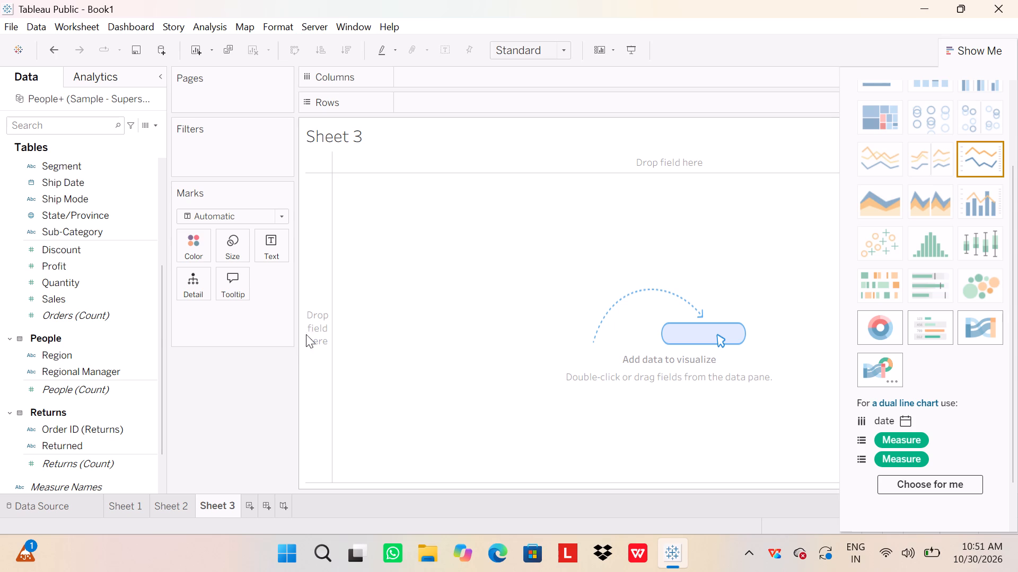
Place Discount from Orders on Rows in Sheet 3.
{"action": "scroll", "coordinate": [0, 240], "scroll_direction": "up", "scroll_amount": 1}
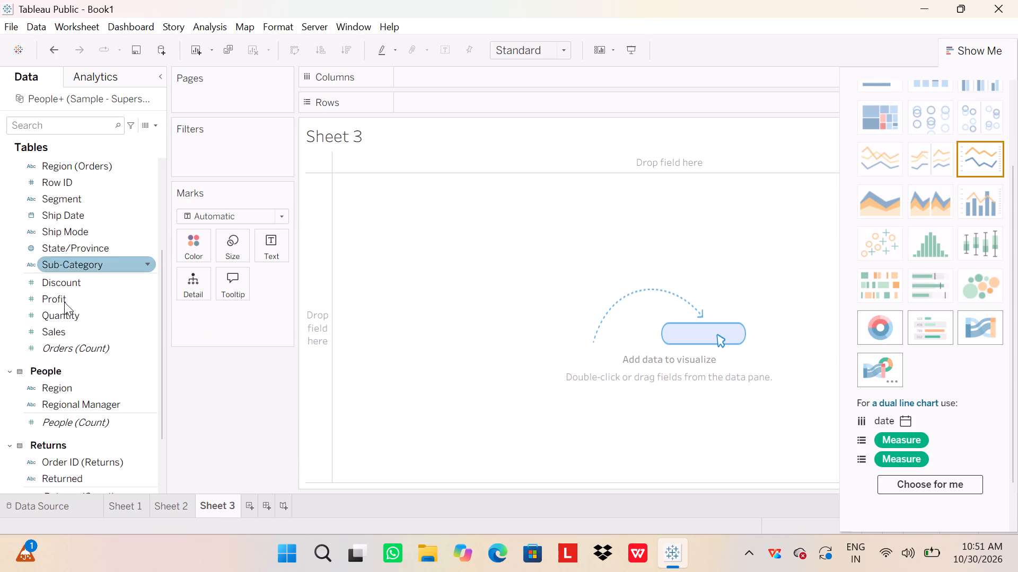
{"action": "left_click_drag", "start_coordinate": [110, 279], "coordinate": [474, 95]}
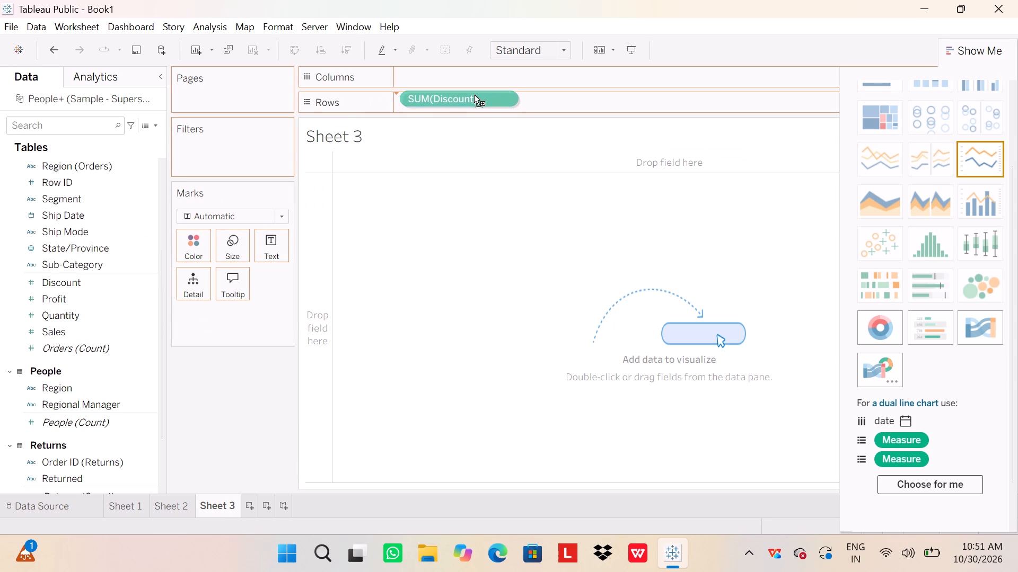
{"action": "left_click_drag", "start_coordinate": [474, 95], "coordinate": [477, 94]}
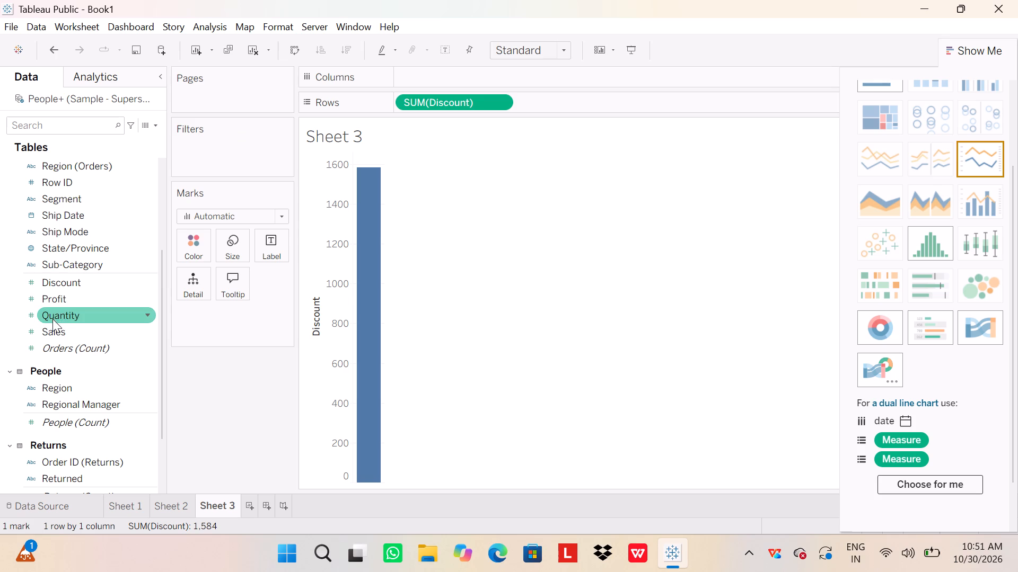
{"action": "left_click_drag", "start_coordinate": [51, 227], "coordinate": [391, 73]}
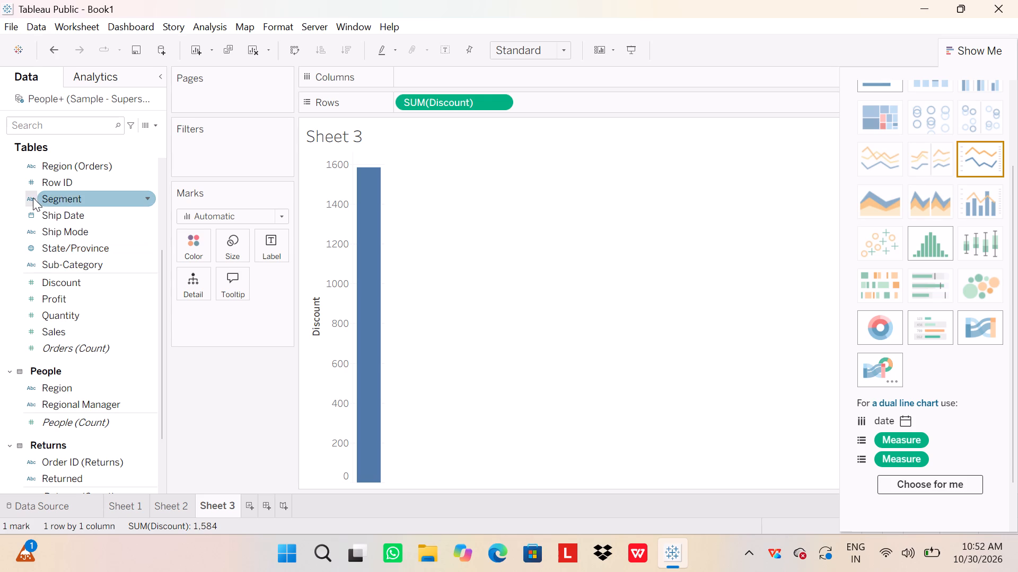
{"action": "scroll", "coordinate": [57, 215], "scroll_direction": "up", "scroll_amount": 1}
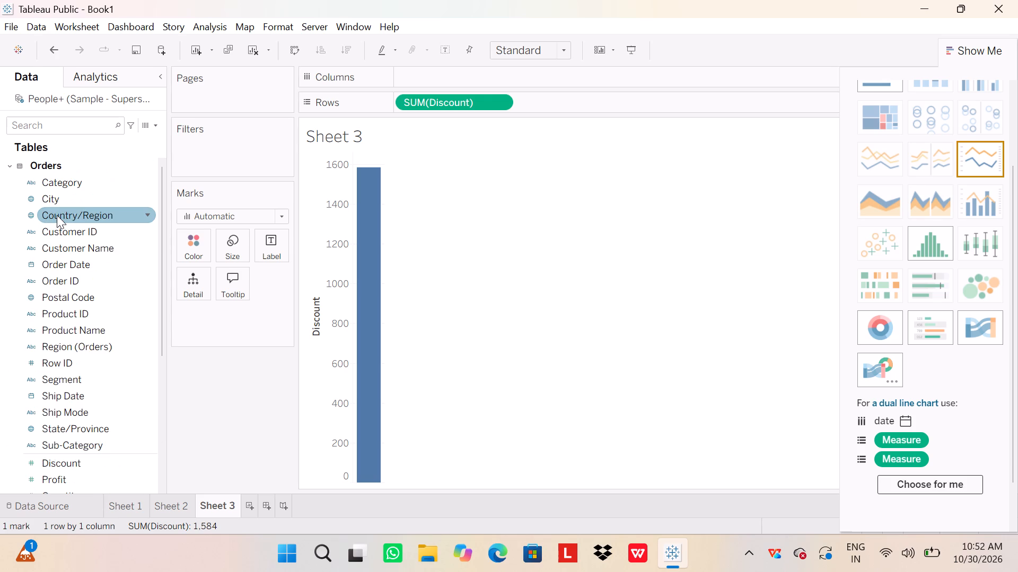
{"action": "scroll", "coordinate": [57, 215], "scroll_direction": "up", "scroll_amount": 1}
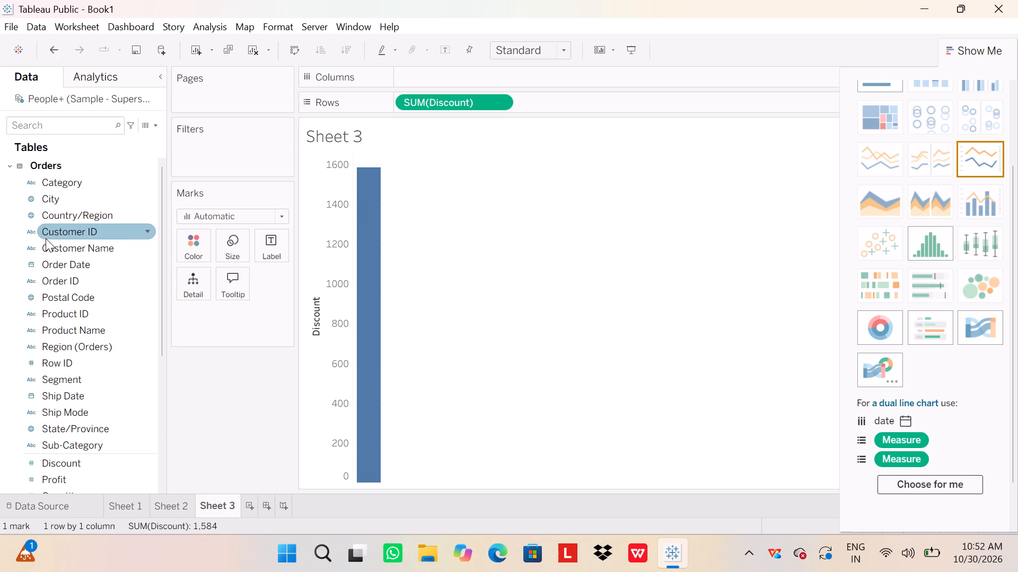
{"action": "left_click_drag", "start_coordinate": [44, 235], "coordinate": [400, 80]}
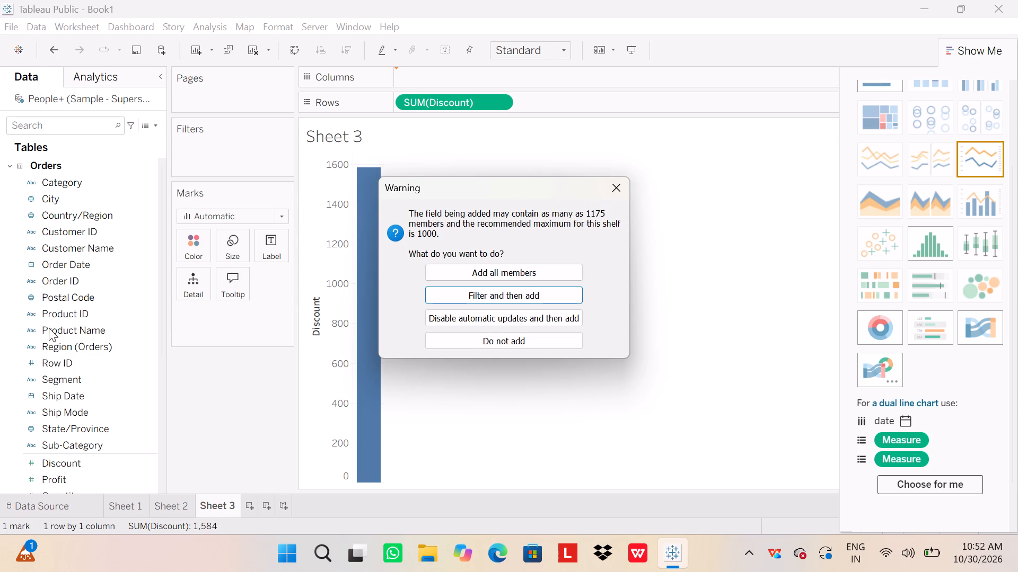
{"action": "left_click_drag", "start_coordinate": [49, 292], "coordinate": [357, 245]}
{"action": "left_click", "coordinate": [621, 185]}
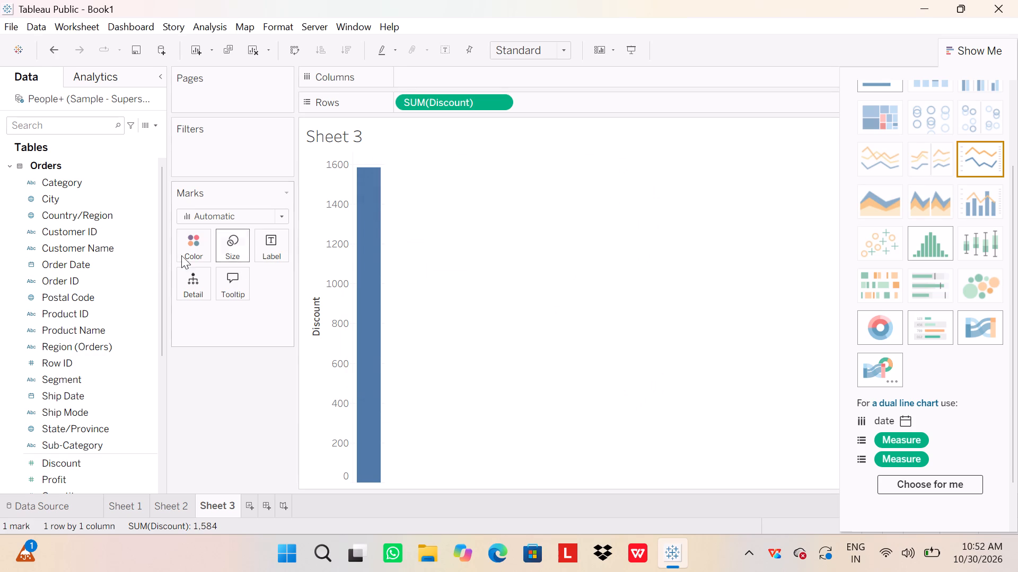
Place Product Name from Orders on Columns in Sheet 3, adding all members.
{"action": "left_click_drag", "start_coordinate": [91, 332], "coordinate": [213, 272]}
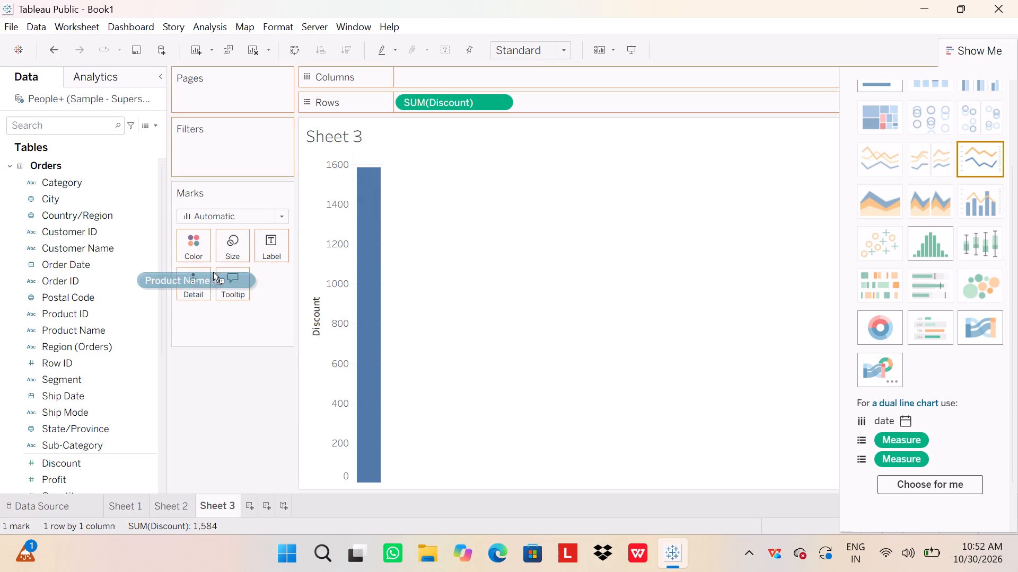
{"action": "left_click_drag", "start_coordinate": [213, 272], "coordinate": [454, 84]}
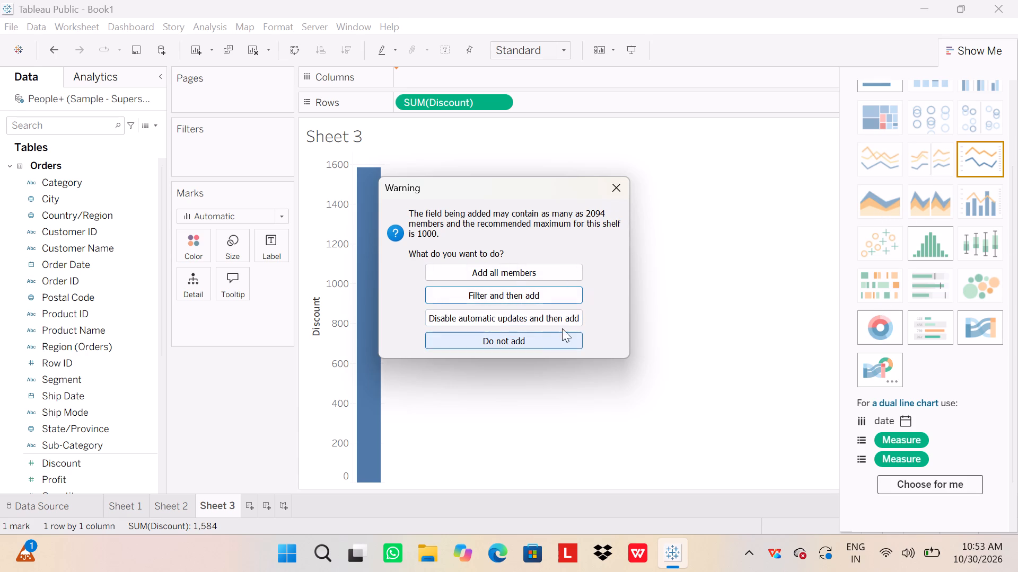
{"action": "left_click", "coordinate": [501, 273]}
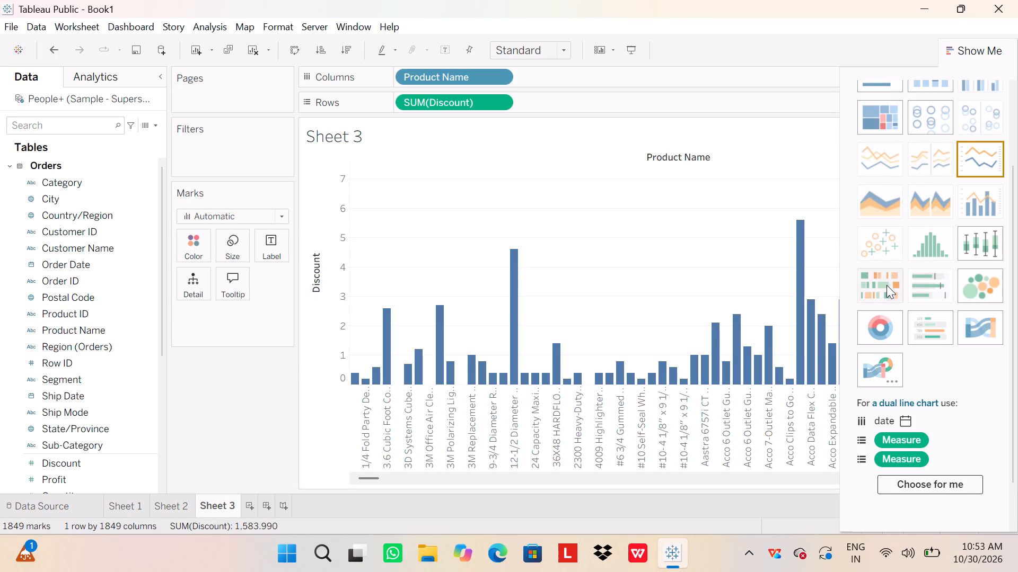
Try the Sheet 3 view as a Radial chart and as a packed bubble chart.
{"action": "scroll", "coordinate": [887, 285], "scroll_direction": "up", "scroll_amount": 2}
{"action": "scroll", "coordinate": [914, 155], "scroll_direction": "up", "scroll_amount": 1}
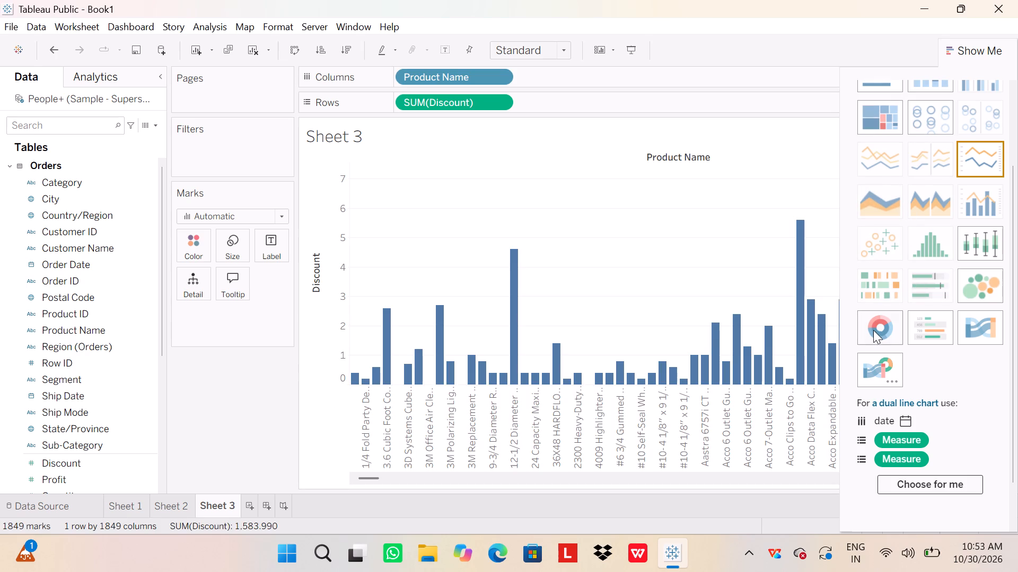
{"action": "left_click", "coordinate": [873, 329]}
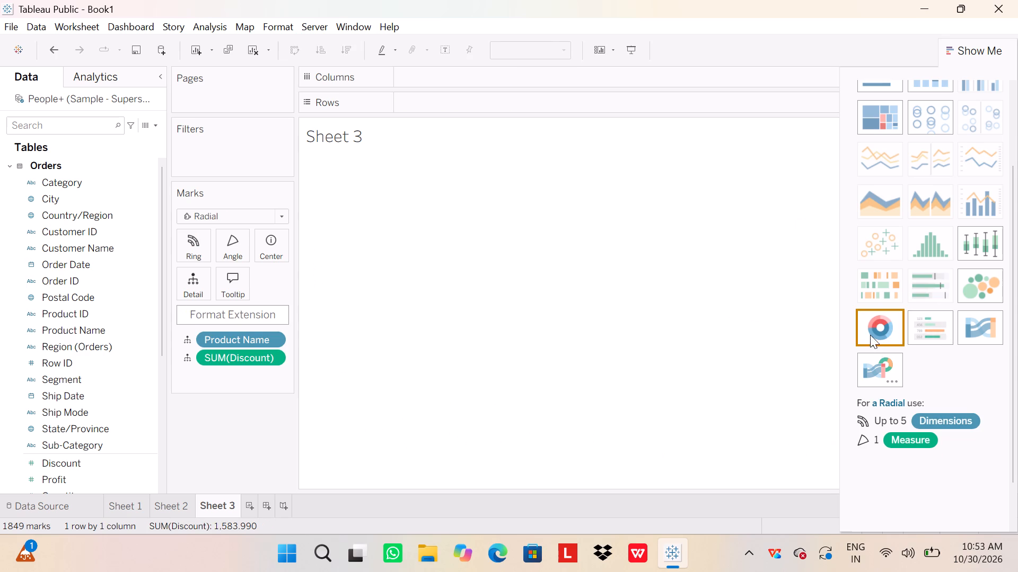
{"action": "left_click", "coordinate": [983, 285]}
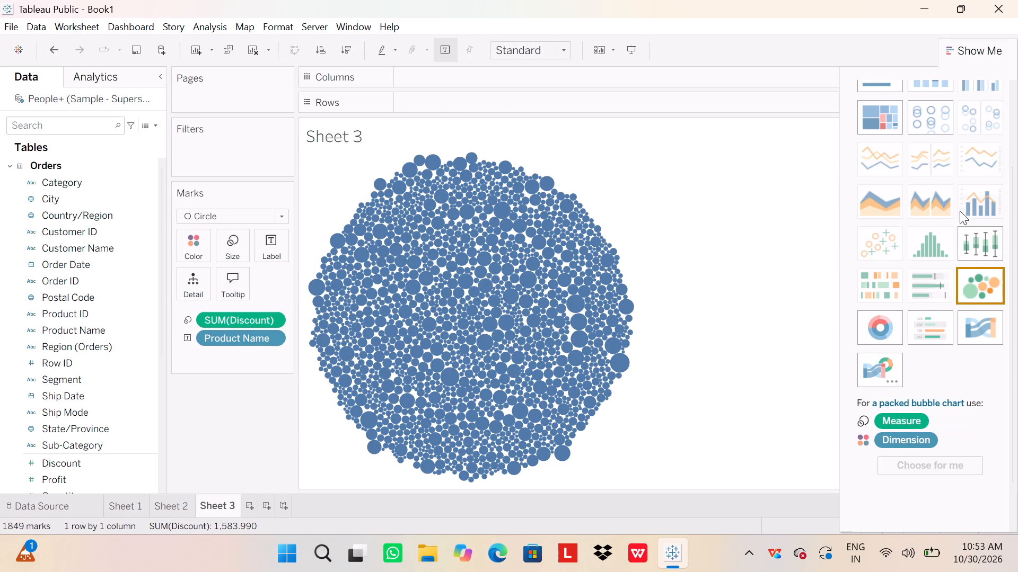
Convert the Sheet 3 view to a circle chart of Discount with Product Name as detail.
{"action": "scroll", "coordinate": [958, 209], "scroll_direction": "up", "scroll_amount": 2}
{"action": "scroll", "coordinate": [958, 209], "scroll_direction": "down", "scroll_amount": 1}
{"action": "scroll", "coordinate": [958, 209], "scroll_direction": "up", "scroll_amount": 1}
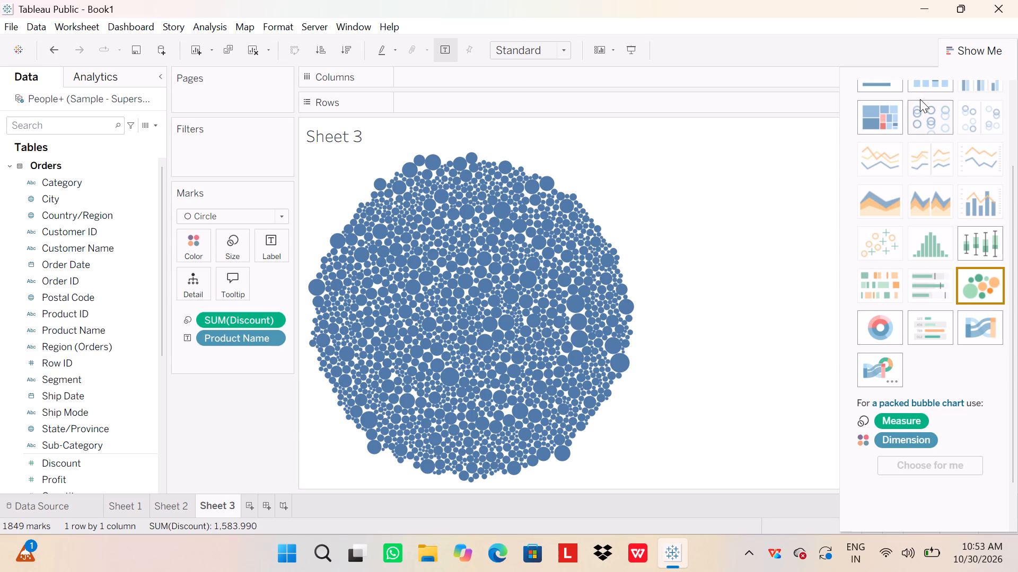
{"action": "left_click", "coordinate": [920, 99]}
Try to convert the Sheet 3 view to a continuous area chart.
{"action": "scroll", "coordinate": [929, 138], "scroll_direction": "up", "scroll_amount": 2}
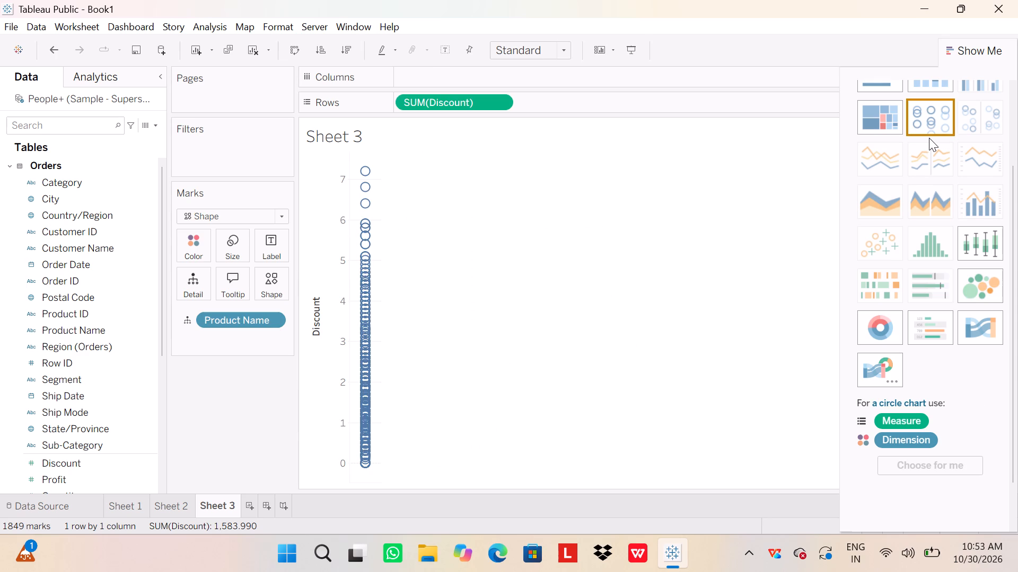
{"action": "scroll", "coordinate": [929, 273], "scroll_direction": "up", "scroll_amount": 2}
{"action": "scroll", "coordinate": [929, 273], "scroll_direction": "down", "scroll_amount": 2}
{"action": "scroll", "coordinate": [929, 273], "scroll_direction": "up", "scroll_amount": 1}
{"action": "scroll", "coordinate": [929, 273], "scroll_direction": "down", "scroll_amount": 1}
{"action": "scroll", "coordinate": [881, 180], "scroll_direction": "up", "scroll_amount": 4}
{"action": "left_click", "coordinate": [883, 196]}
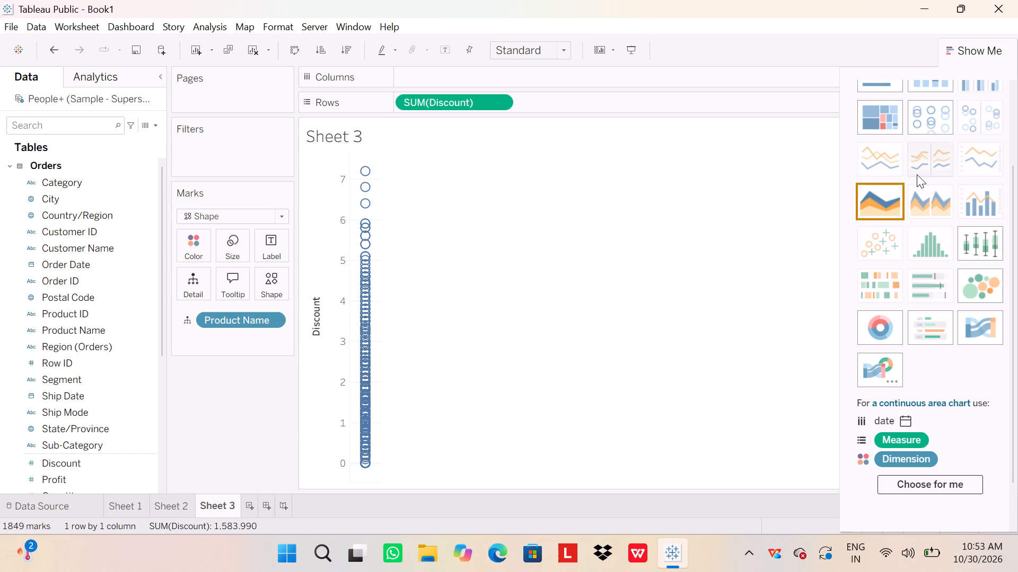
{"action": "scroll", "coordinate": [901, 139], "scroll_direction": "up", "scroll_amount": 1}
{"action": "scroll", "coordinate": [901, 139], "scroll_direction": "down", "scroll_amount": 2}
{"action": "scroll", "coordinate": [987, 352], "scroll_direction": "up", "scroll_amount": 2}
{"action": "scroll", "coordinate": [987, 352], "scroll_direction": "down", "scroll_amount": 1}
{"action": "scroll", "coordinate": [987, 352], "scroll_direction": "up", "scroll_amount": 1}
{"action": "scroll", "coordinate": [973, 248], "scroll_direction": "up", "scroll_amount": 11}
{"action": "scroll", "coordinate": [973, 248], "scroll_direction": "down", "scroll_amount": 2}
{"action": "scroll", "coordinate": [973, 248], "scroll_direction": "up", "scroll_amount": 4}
Convert the Sheet 3 view to a pie chart of Discount coloured by Product Name.
{"action": "left_click_drag", "start_coordinate": [1010, 266], "coordinate": [1007, 157]}
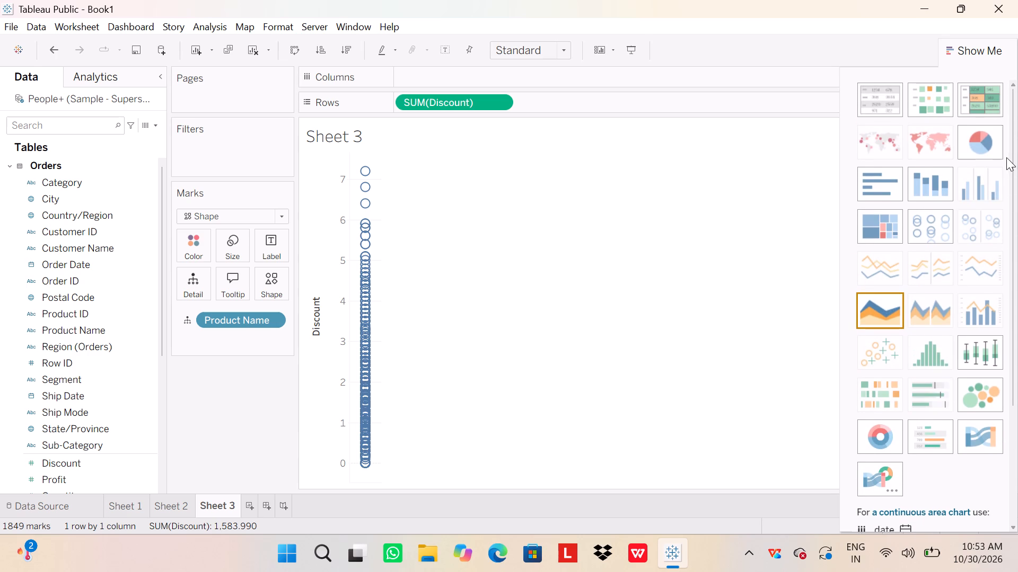
{"action": "left_click", "coordinate": [989, 133]}
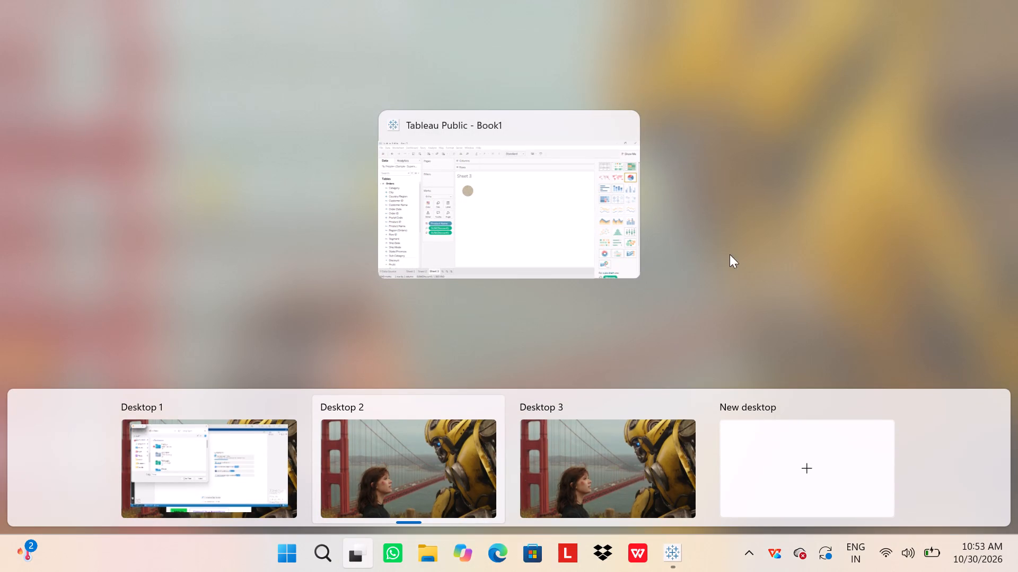
{"action": "left_click", "coordinate": [605, 226]}
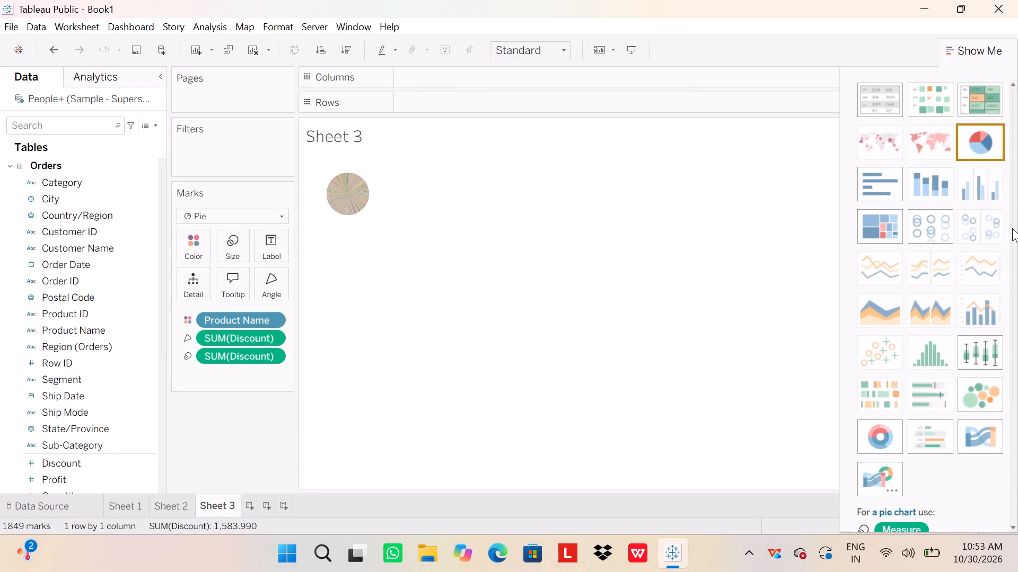
{"action": "left_click_drag", "start_coordinate": [1012, 228], "coordinate": [1013, 435]}
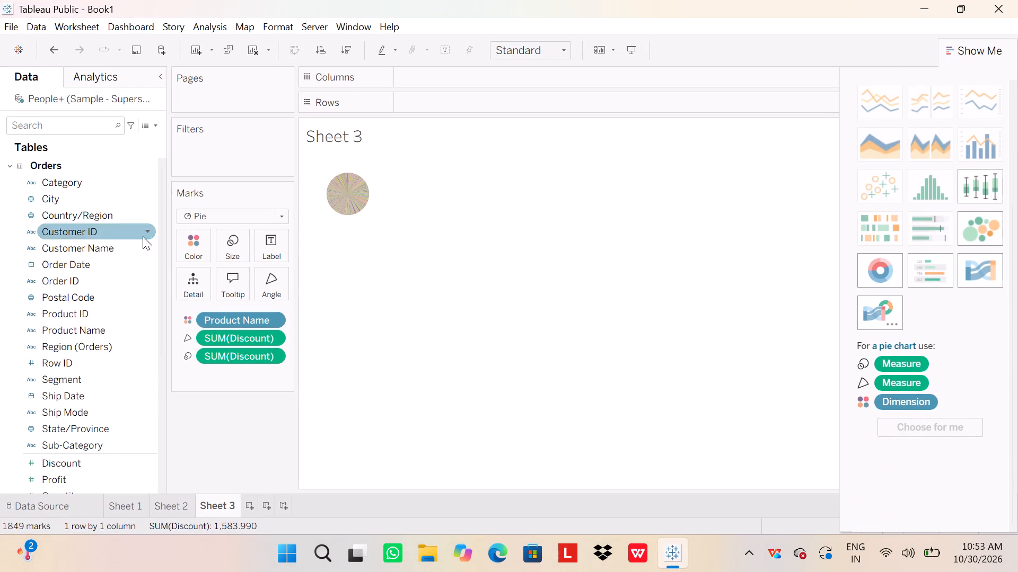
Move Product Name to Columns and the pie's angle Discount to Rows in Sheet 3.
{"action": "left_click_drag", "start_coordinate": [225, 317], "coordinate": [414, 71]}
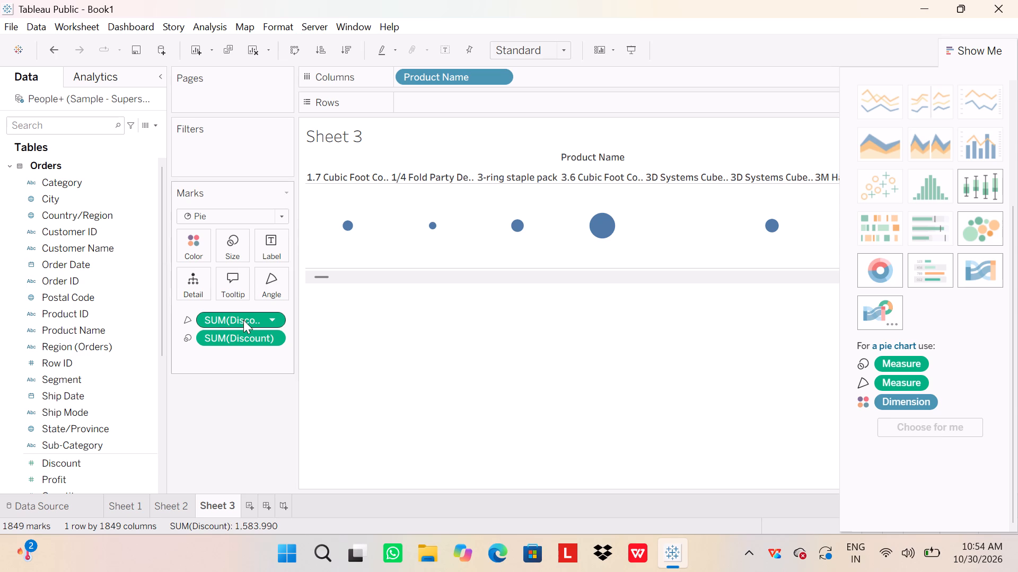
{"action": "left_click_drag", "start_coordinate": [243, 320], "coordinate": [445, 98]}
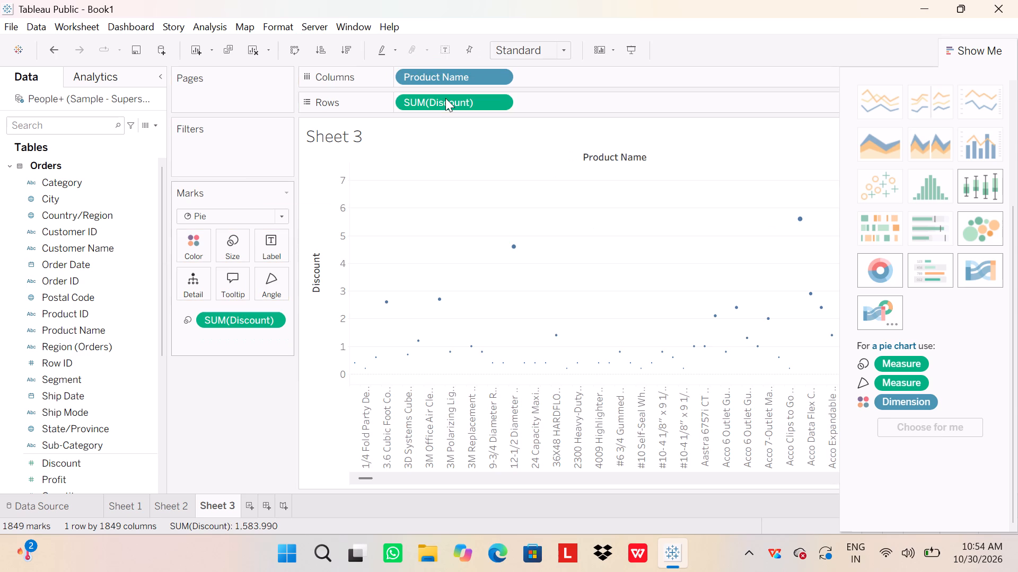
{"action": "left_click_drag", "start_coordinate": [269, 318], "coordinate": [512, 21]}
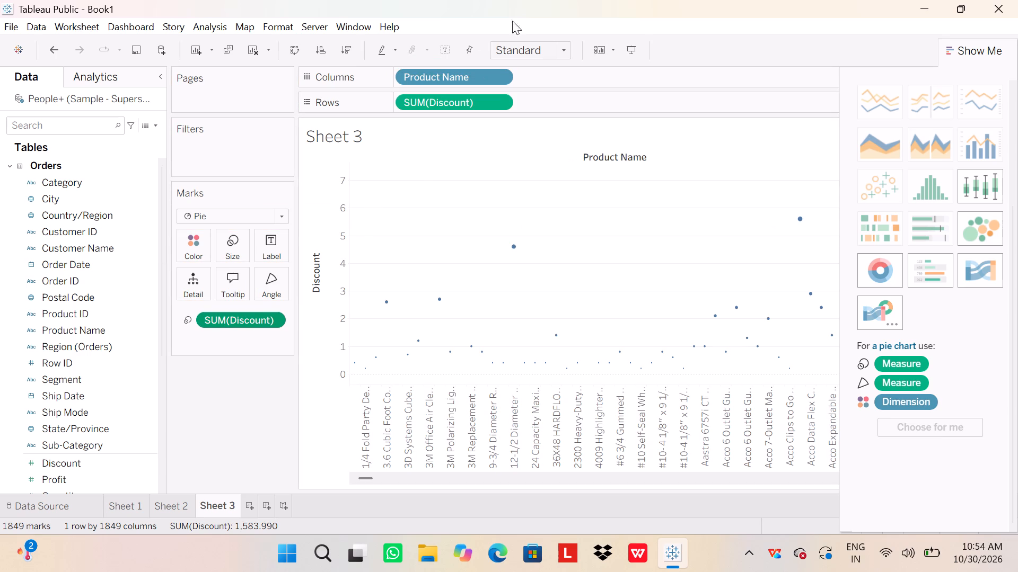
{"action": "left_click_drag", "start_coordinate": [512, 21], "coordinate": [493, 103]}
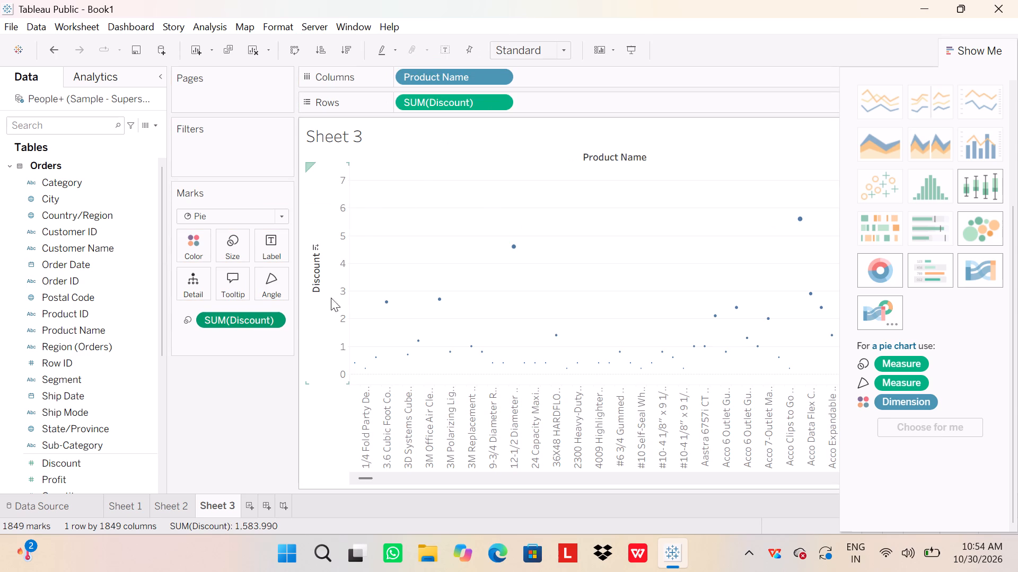
Move Product Name off Columns onto the Marks card, and replace it there with Discount from Rows.
{"action": "left_click_drag", "start_coordinate": [462, 75], "coordinate": [387, 138]}
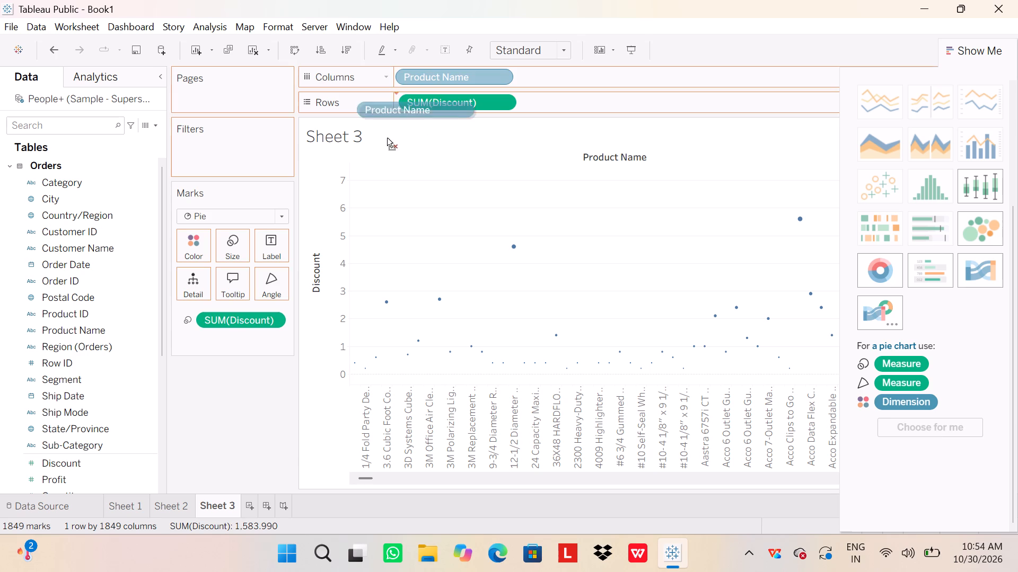
{"action": "left_click_drag", "start_coordinate": [387, 138], "coordinate": [258, 328]}
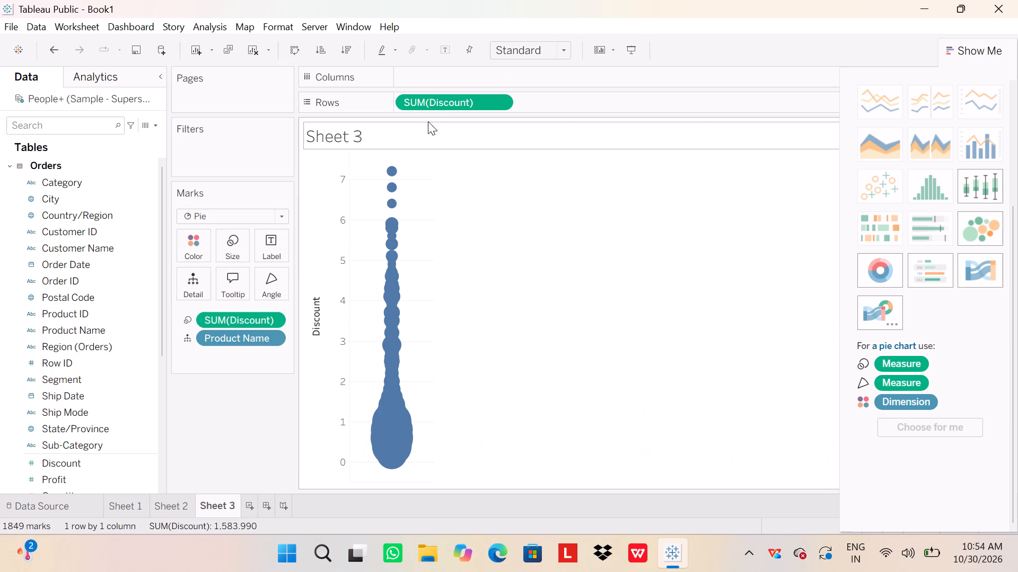
{"action": "left_click_drag", "start_coordinate": [441, 102], "coordinate": [239, 337]}
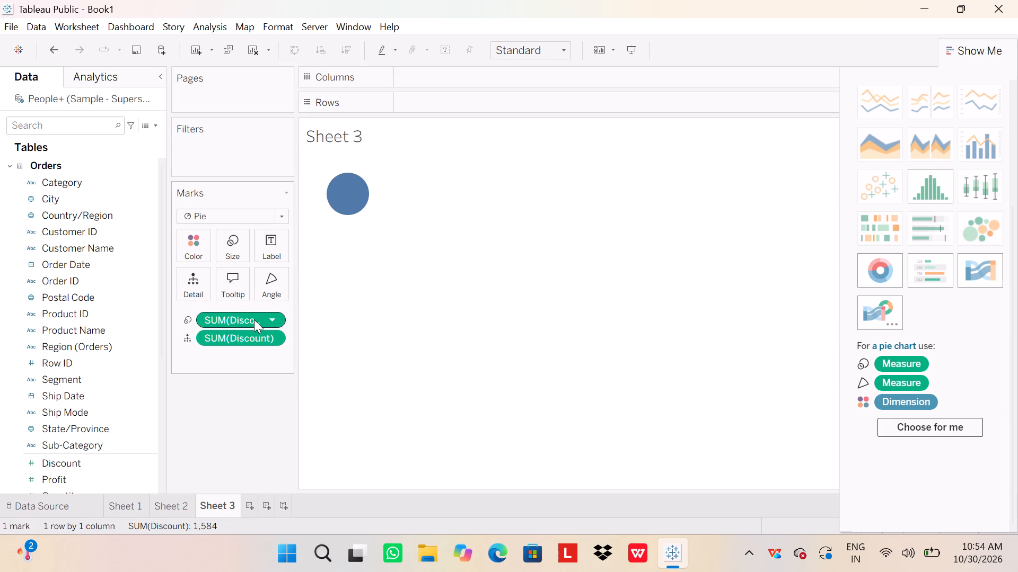
Let Show Me choose the pie chart's fields so Sheet 3 shows Discount by Category.
{"action": "left_click", "coordinate": [906, 422]}
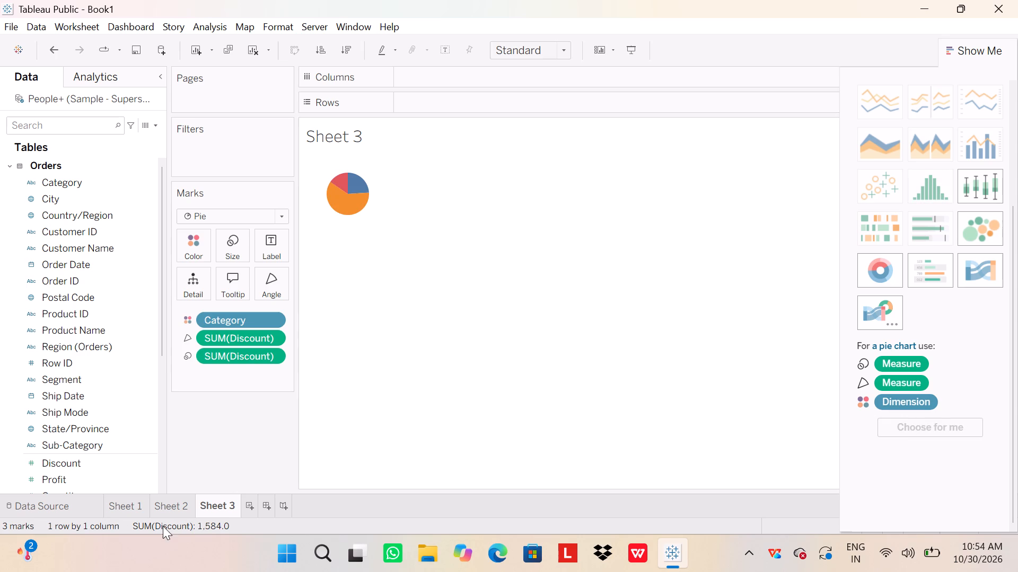
Create Sheet 4 and chart Sales by Sub-Category, with Sub-Category on Columns and Sales on Rows.
{"action": "left_click", "coordinate": [252, 511]}
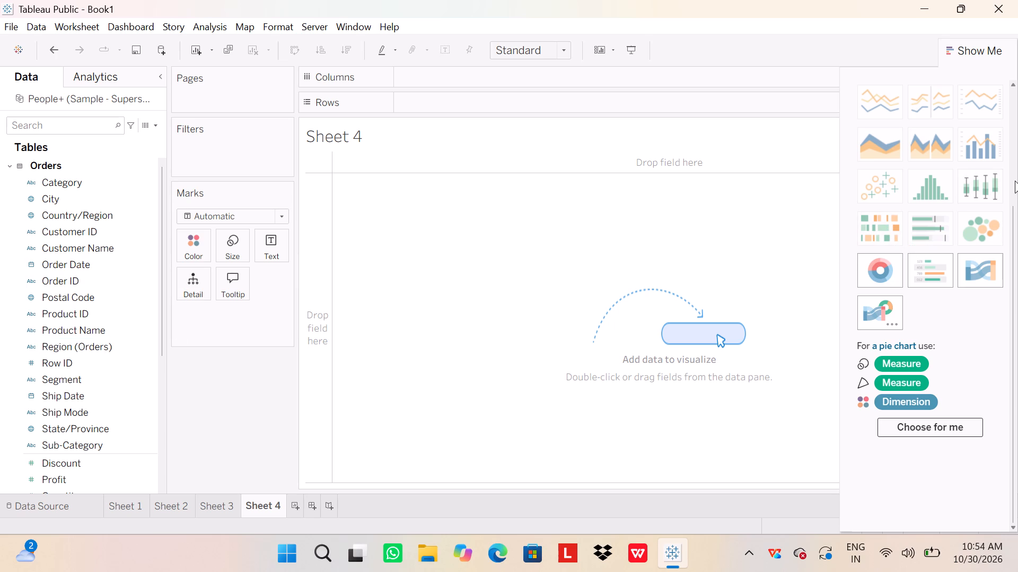
{"action": "double_click", "coordinate": [1014, 164]}
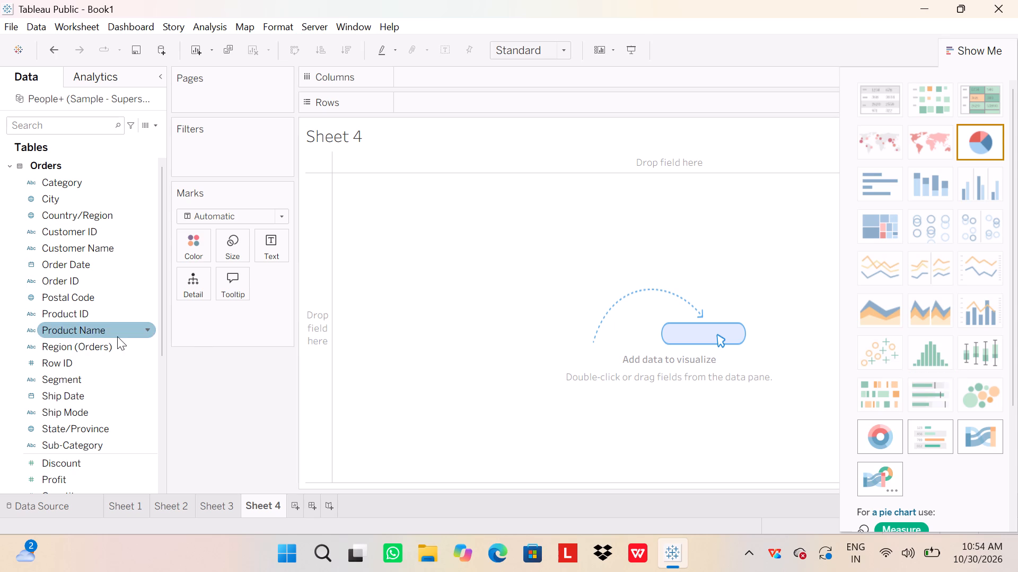
{"action": "scroll", "coordinate": [57, 429], "scroll_direction": "down", "scroll_amount": 1}
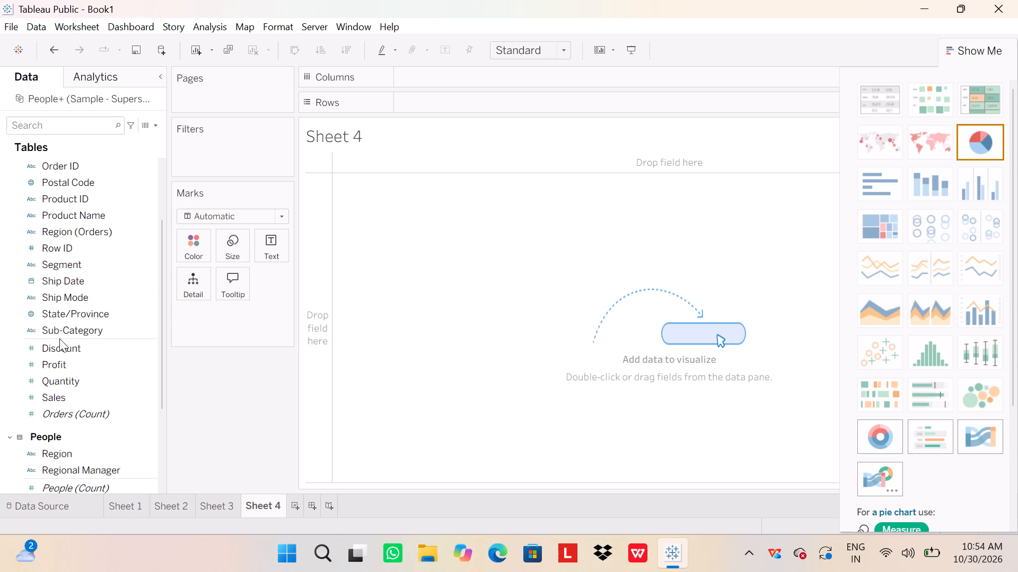
{"action": "left_click_drag", "start_coordinate": [59, 335], "coordinate": [430, 84]}
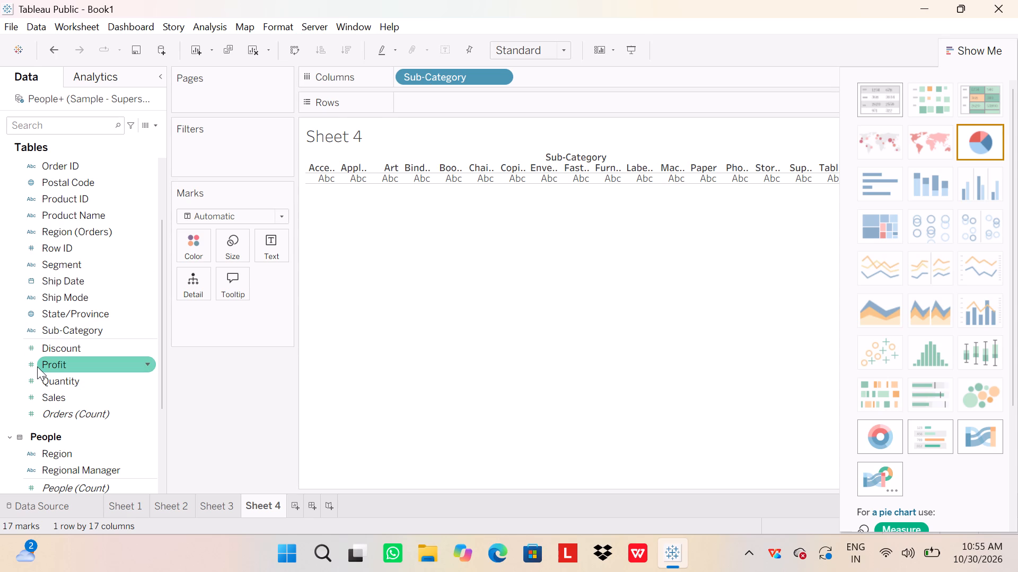
{"action": "left_click_drag", "start_coordinate": [47, 394], "coordinate": [417, 103]}
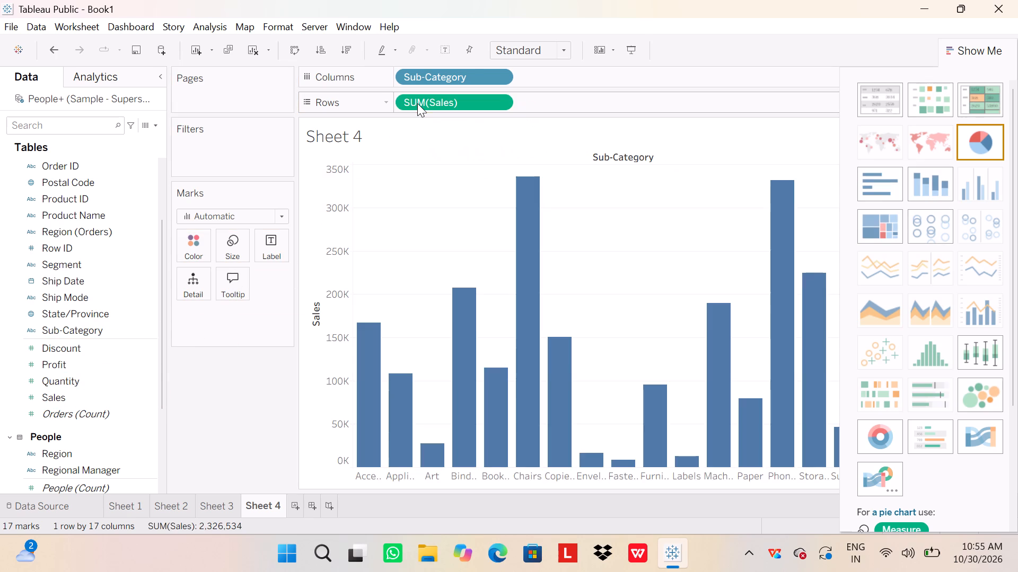
Convert the Sheet 4 view to a single scatter plot of Sales against Discount, letting Show Me choose the additional fields.
{"action": "left_click", "coordinate": [862, 345]}
{"action": "scroll", "coordinate": [935, 390], "scroll_direction": "down", "scroll_amount": 1}
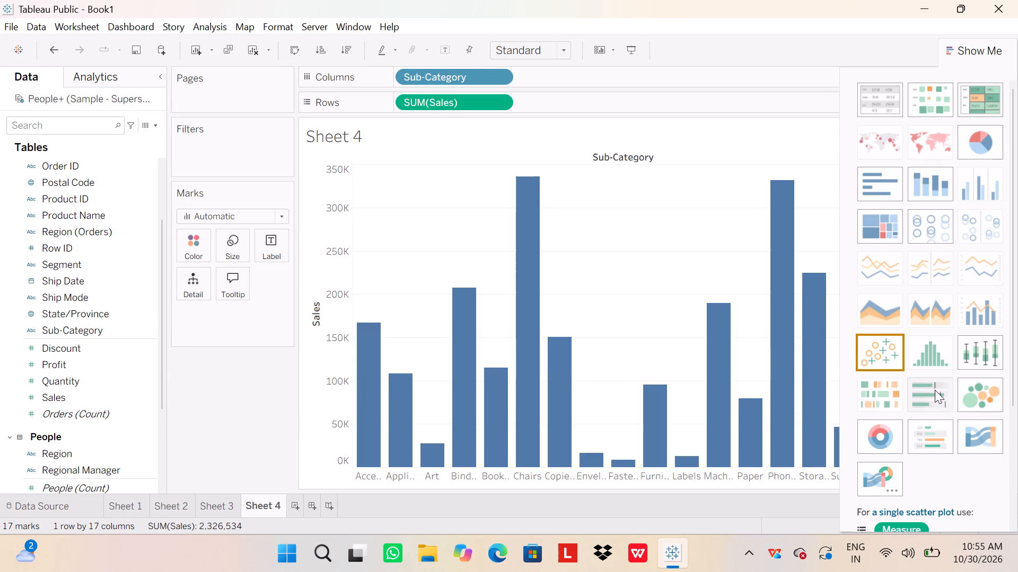
{"action": "scroll", "coordinate": [935, 390], "scroll_direction": "down", "scroll_amount": 1}
{"action": "double_click", "coordinate": [1013, 418]}
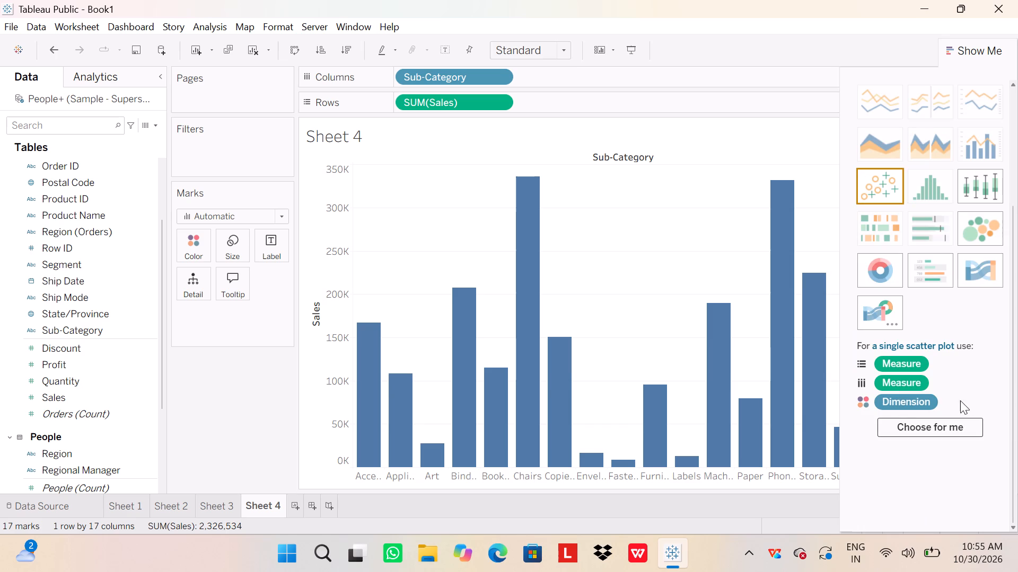
{"action": "left_click", "coordinate": [938, 433]}
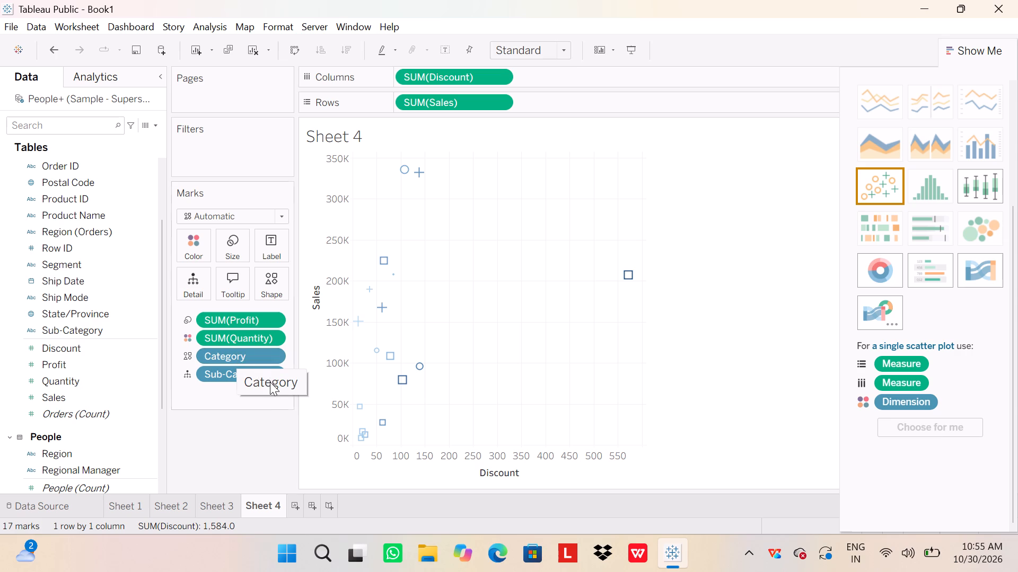
Remove Category from the marks of the Sheet 4 scatter plot.
{"action": "left_click_drag", "start_coordinate": [243, 355], "coordinate": [414, 275]}
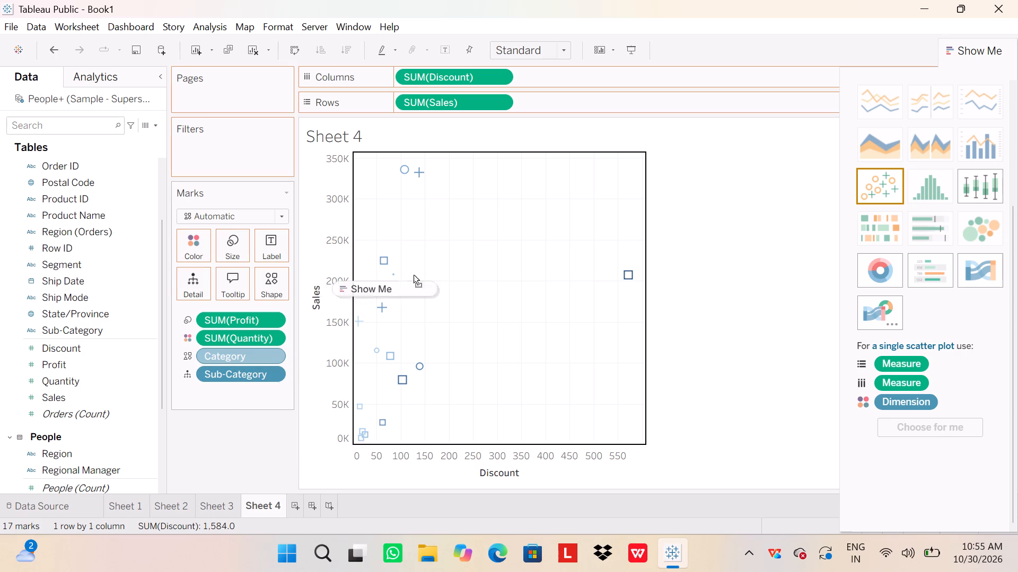
{"action": "left_click_drag", "start_coordinate": [414, 275], "coordinate": [622, 50]}
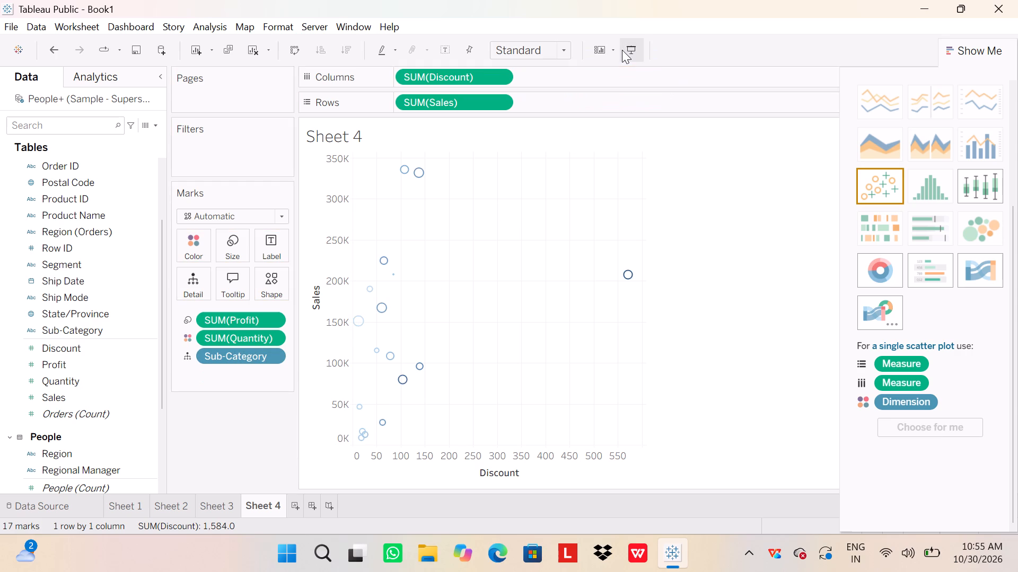
Move Sub-Category to Columns and put Discount on Color in place of Quantity in Sheet 4.
{"action": "left_click_drag", "start_coordinate": [249, 351], "coordinate": [456, 204]}
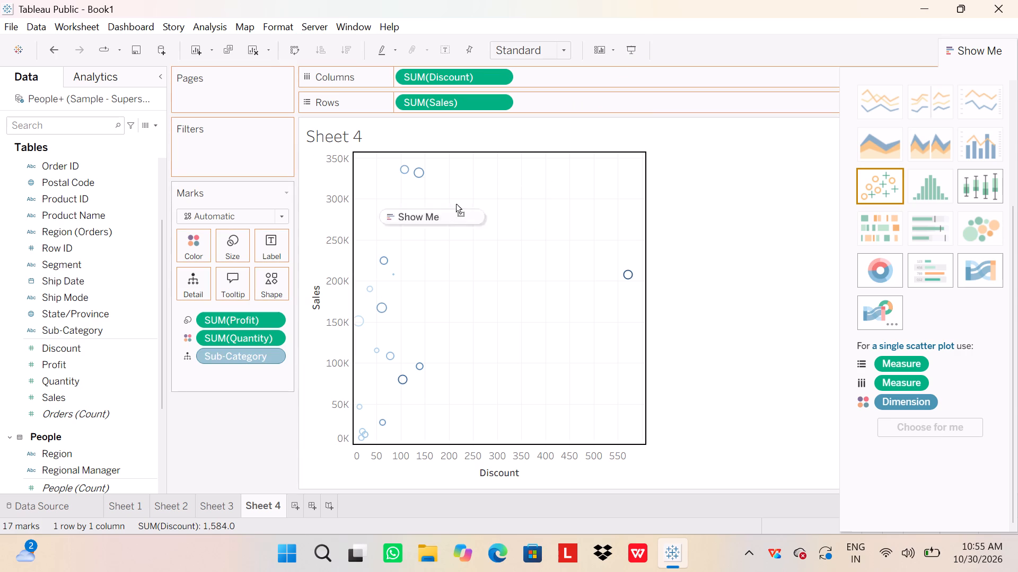
{"action": "left_click_drag", "start_coordinate": [456, 204], "coordinate": [578, 69]}
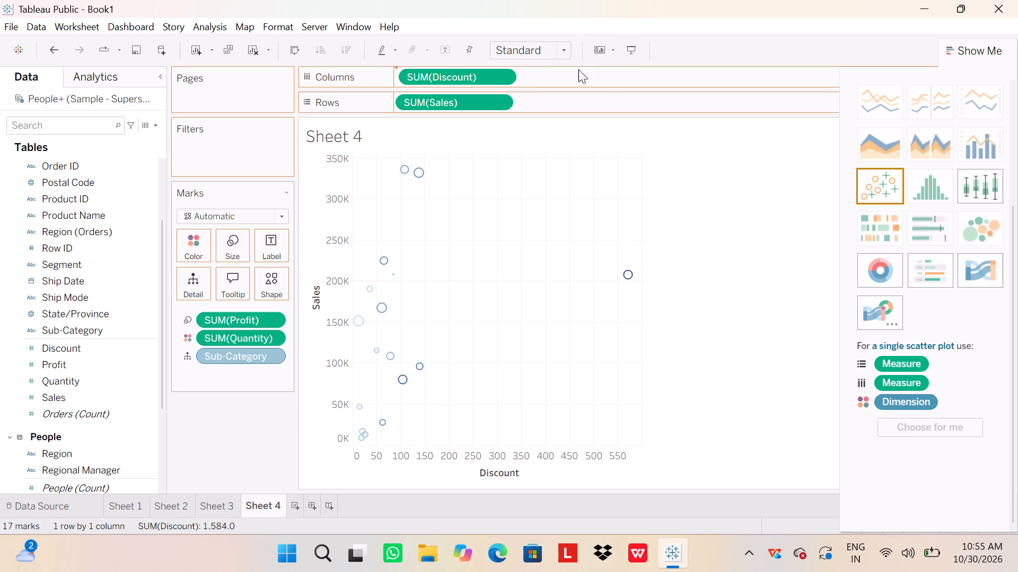
{"action": "left_click_drag", "start_coordinate": [578, 69], "coordinate": [261, 335]}
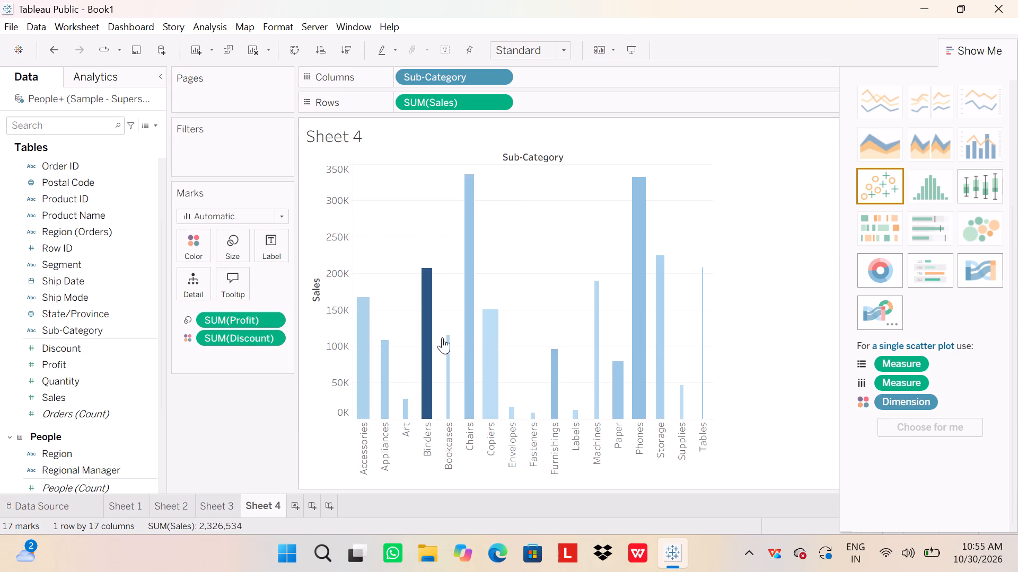
Convert the Sheet 4 view to a scatter plot of Discount against Profit, sized by Sales and coloured by Sub-Category.
{"action": "left_click", "coordinate": [879, 178]}
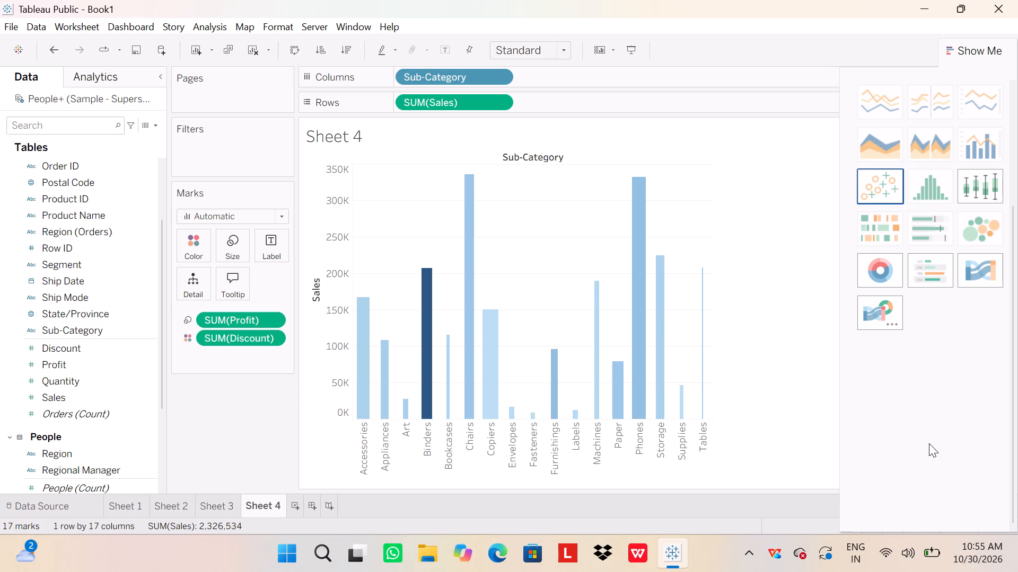
{"action": "left_click", "coordinate": [882, 195]}
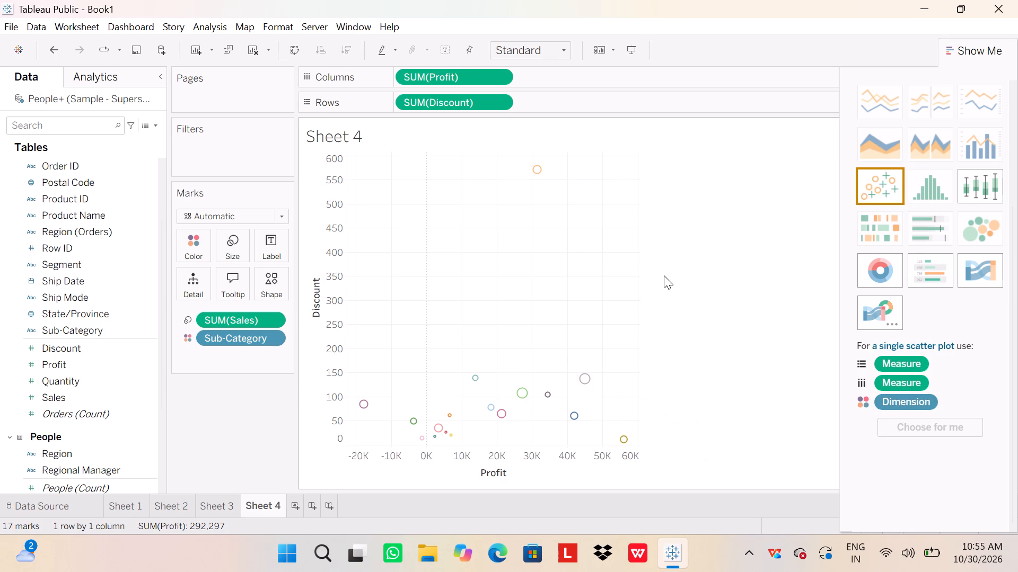
Add Ship Mode to Columns ahead of Profit to split the Sheet 4 scatter plot by ship mode.
{"action": "left_click_drag", "start_coordinate": [65, 301], "coordinate": [485, 99]}
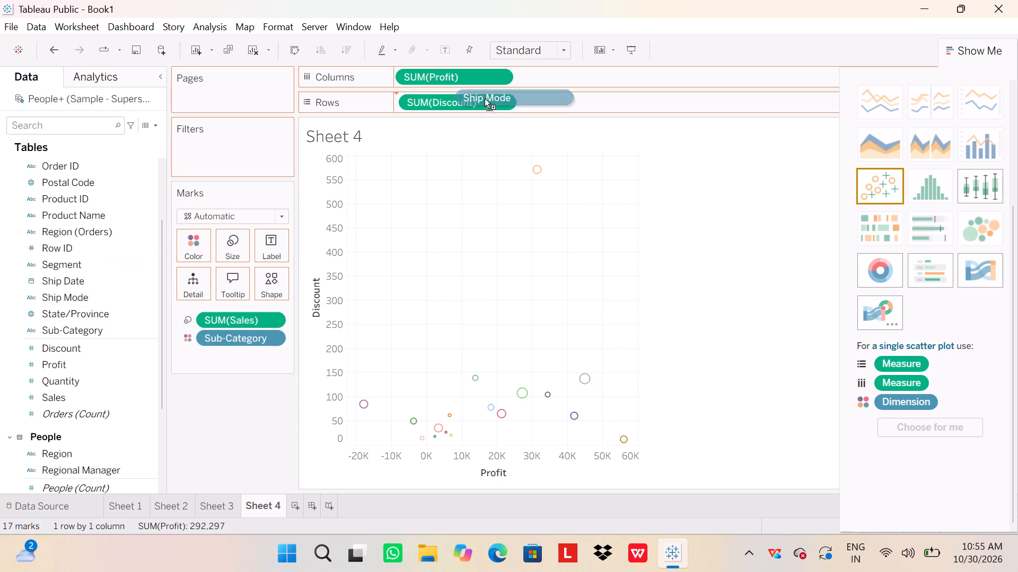
{"action": "left_click_drag", "start_coordinate": [485, 99], "coordinate": [600, 82]}
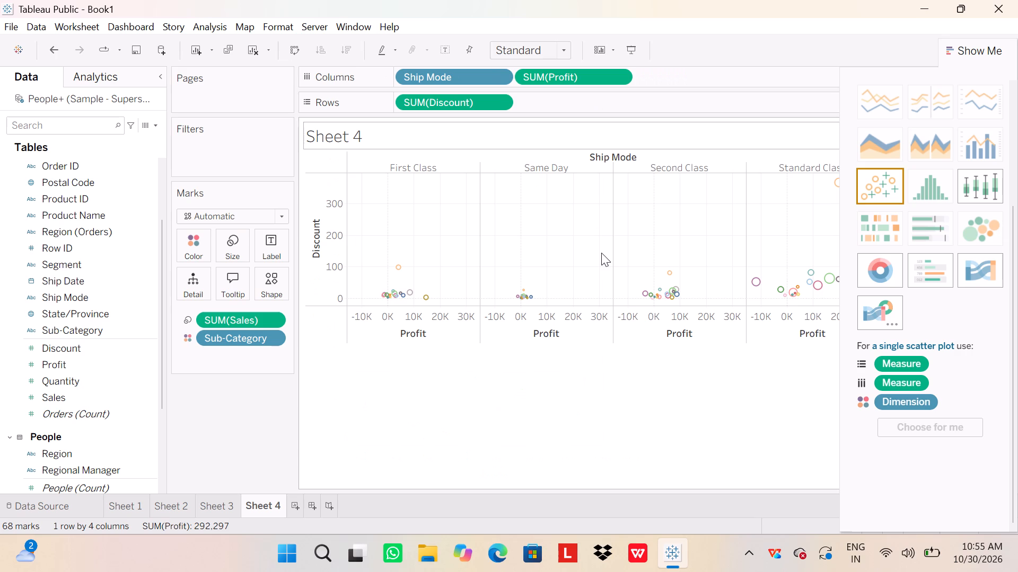
Add a new blank worksheet after Sheet 4.
{"action": "scroll", "coordinate": [709, 262], "scroll_direction": "left", "scroll_amount": 2}
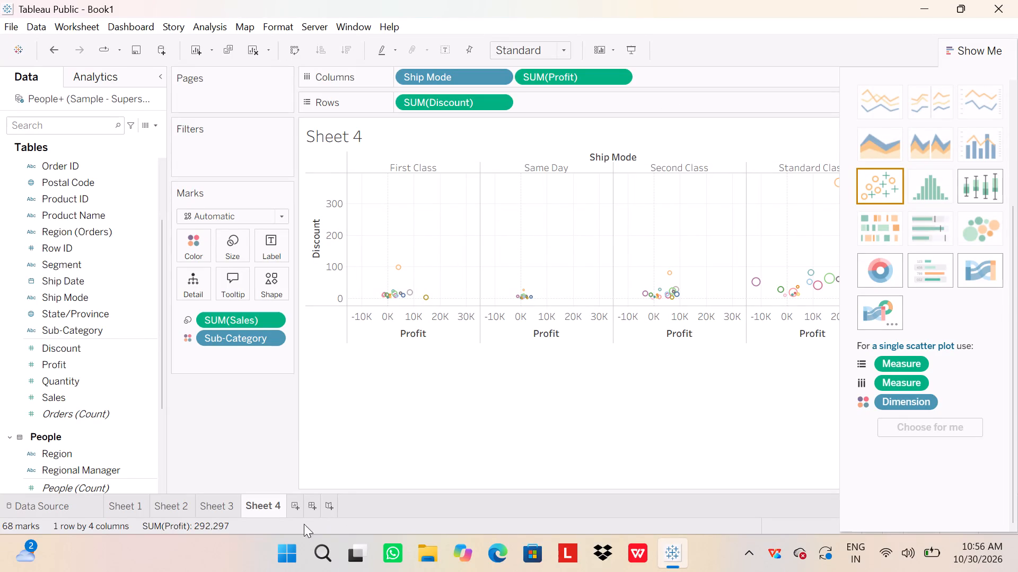
{"action": "left_click", "coordinate": [296, 509]}
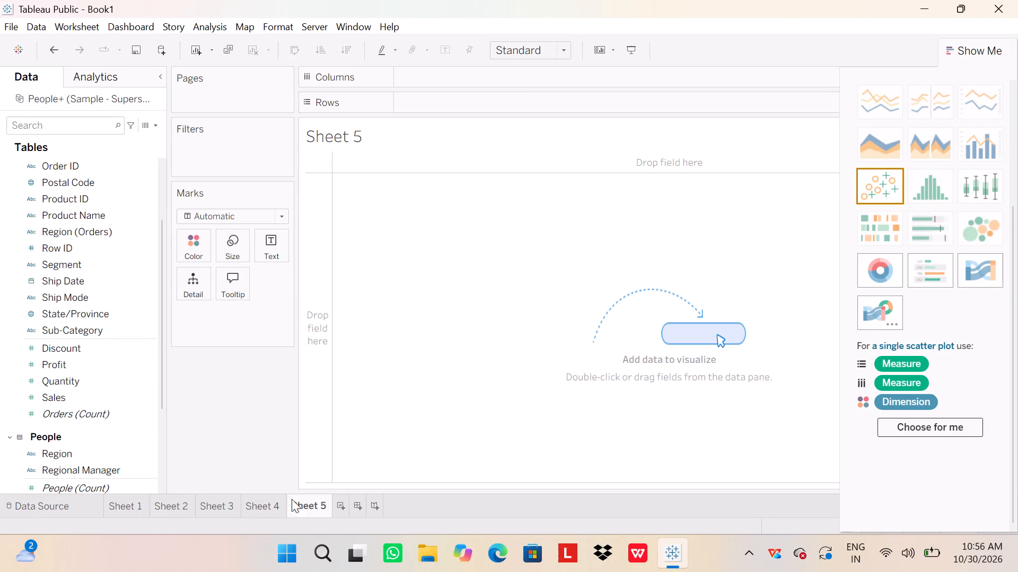
Place Sales on Columns and Postal Code on Rows to chart sales by postal code in the new sheet.
{"action": "scroll", "coordinate": [940, 229], "scroll_direction": "up", "scroll_amount": 6}
{"action": "double_click", "coordinate": [1012, 162]}
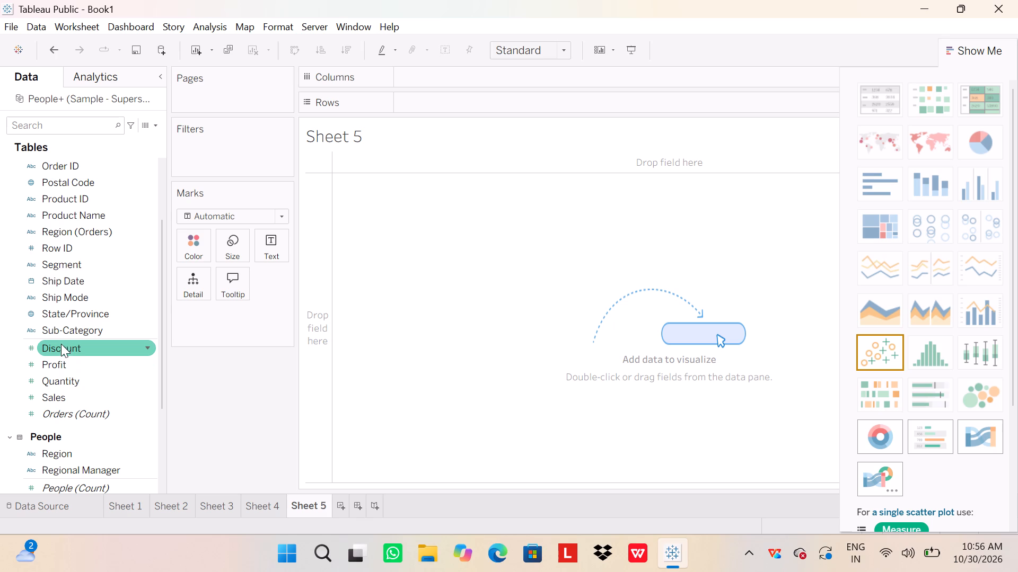
{"action": "left_click_drag", "start_coordinate": [60, 394], "coordinate": [415, 78]}
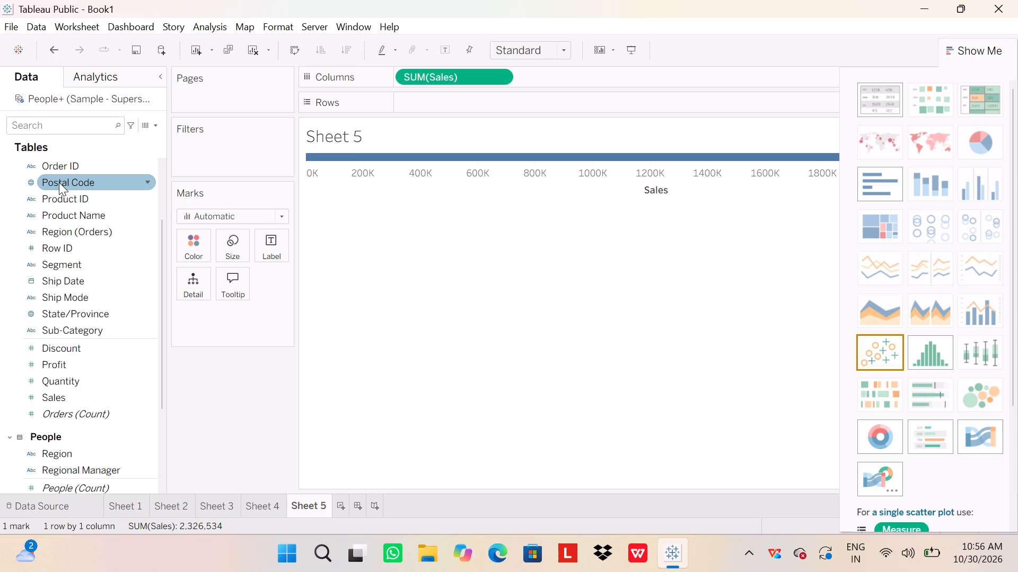
{"action": "left_click_drag", "start_coordinate": [59, 182], "coordinate": [440, 100]}
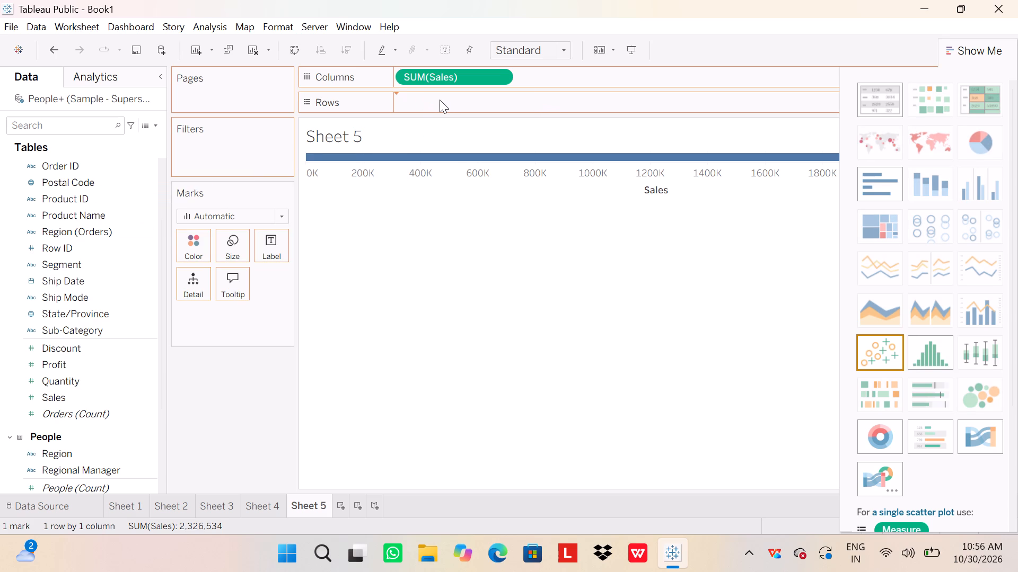
Try to convert the Sheet 5 view of Sales by Postal Code to a filled map.
{"action": "left_click", "coordinate": [942, 142]}
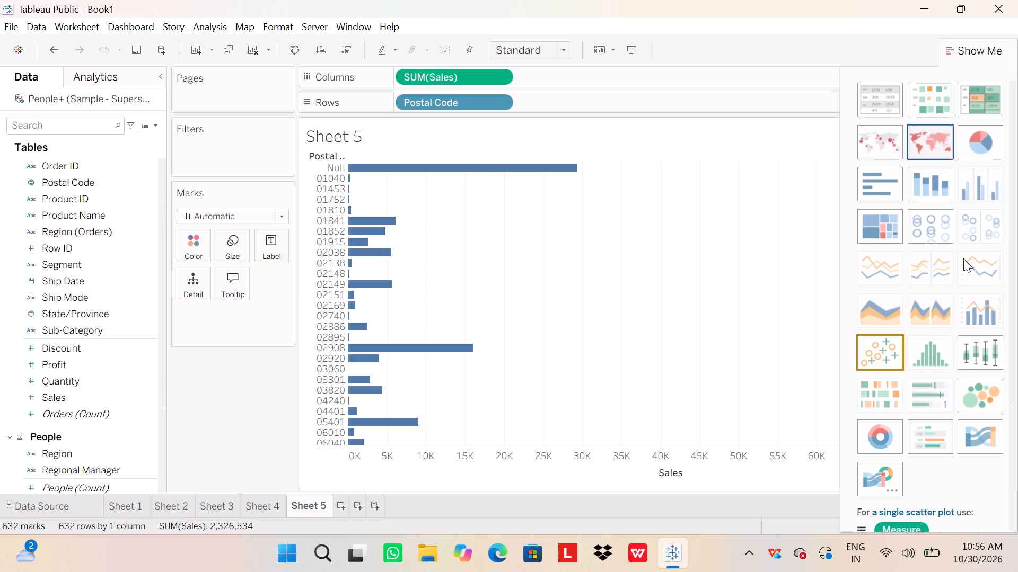
{"action": "scroll", "coordinate": [964, 270], "scroll_direction": "down", "scroll_amount": 1}
{"action": "left_click", "coordinate": [930, 150]}
{"action": "scroll", "coordinate": [910, 252], "scroll_direction": "down", "scroll_amount": 2}
{"action": "left_click", "coordinate": [1015, 274]}
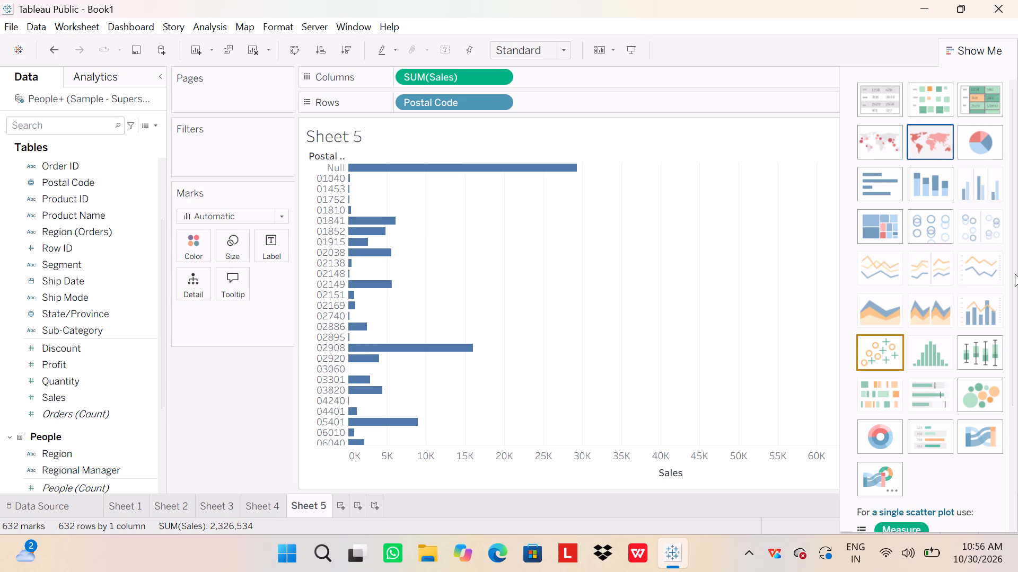
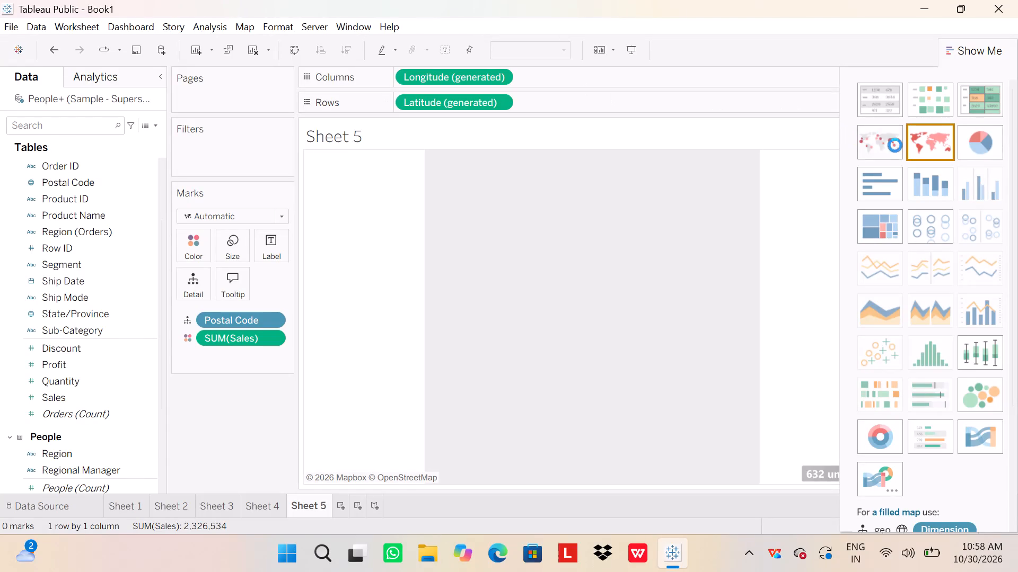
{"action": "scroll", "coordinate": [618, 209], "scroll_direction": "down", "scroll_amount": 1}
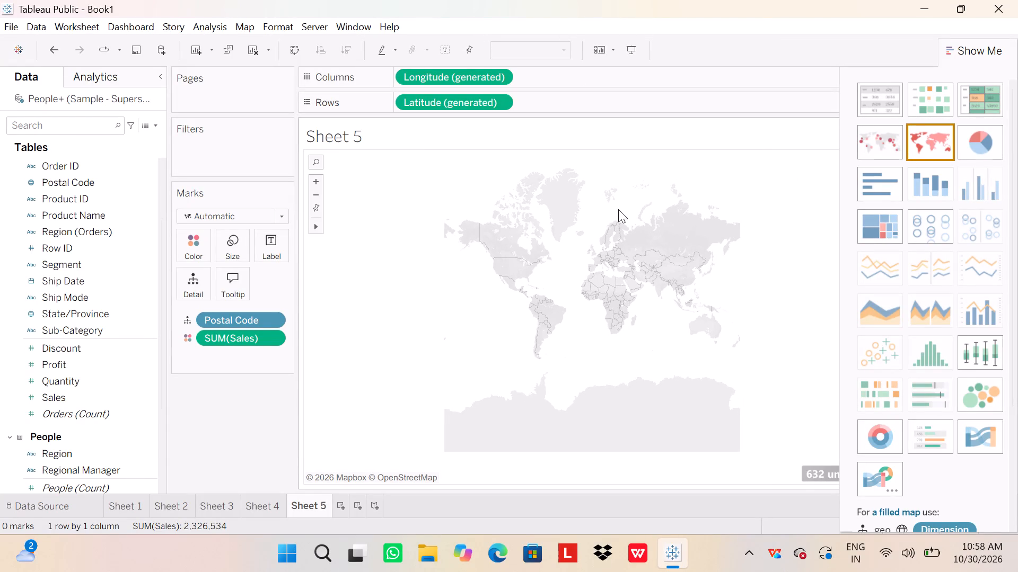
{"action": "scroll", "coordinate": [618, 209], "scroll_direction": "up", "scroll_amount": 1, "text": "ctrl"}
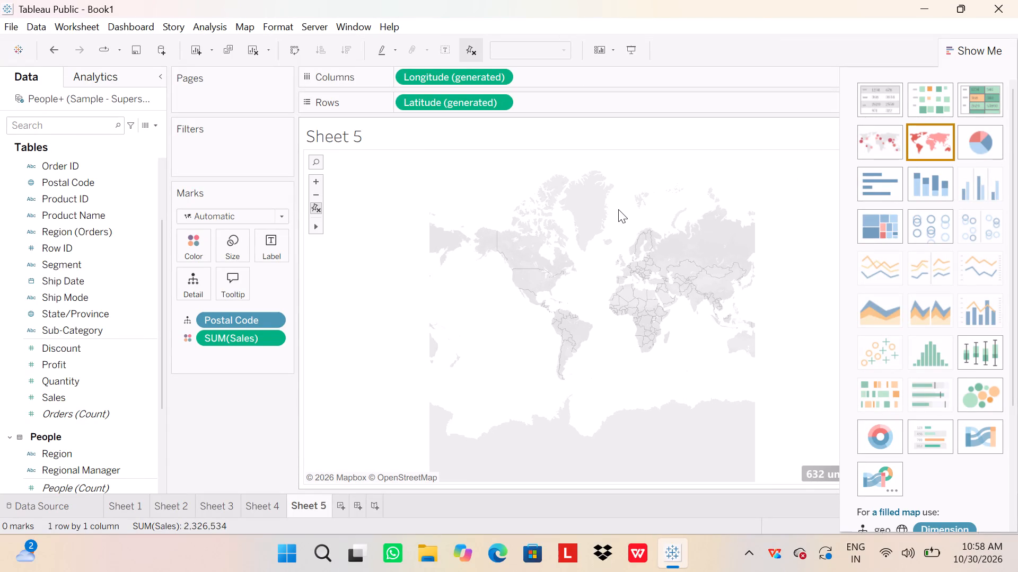
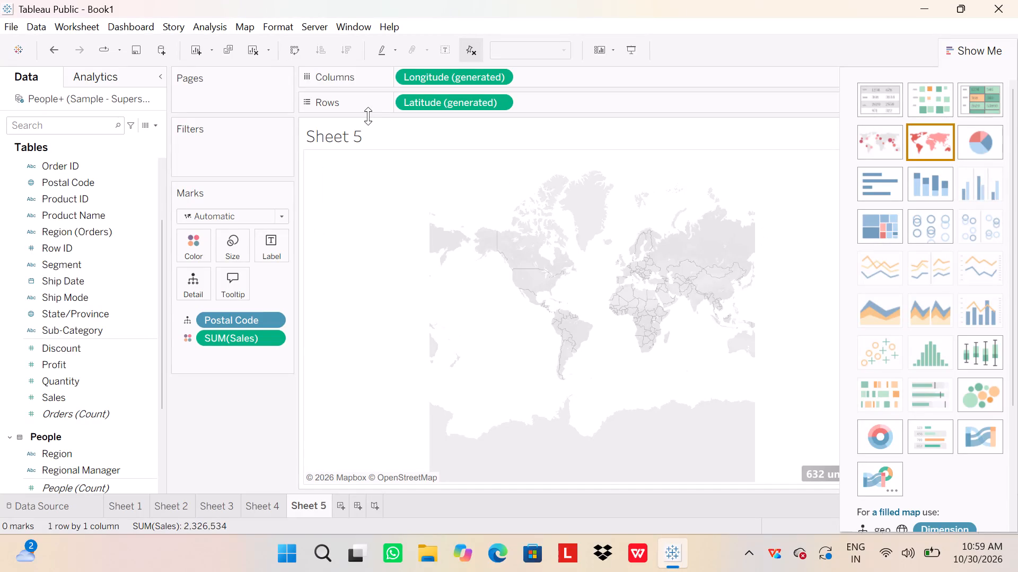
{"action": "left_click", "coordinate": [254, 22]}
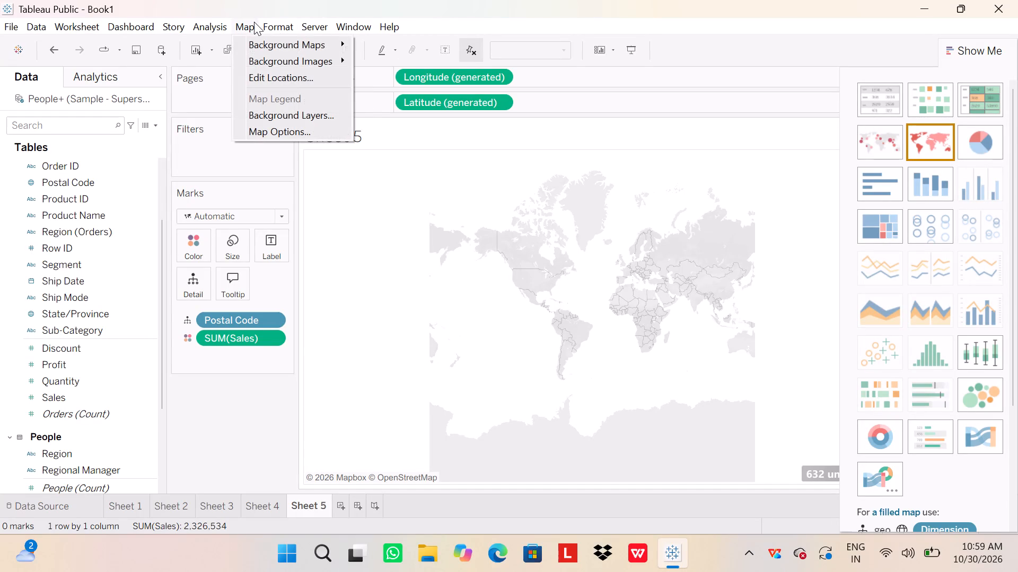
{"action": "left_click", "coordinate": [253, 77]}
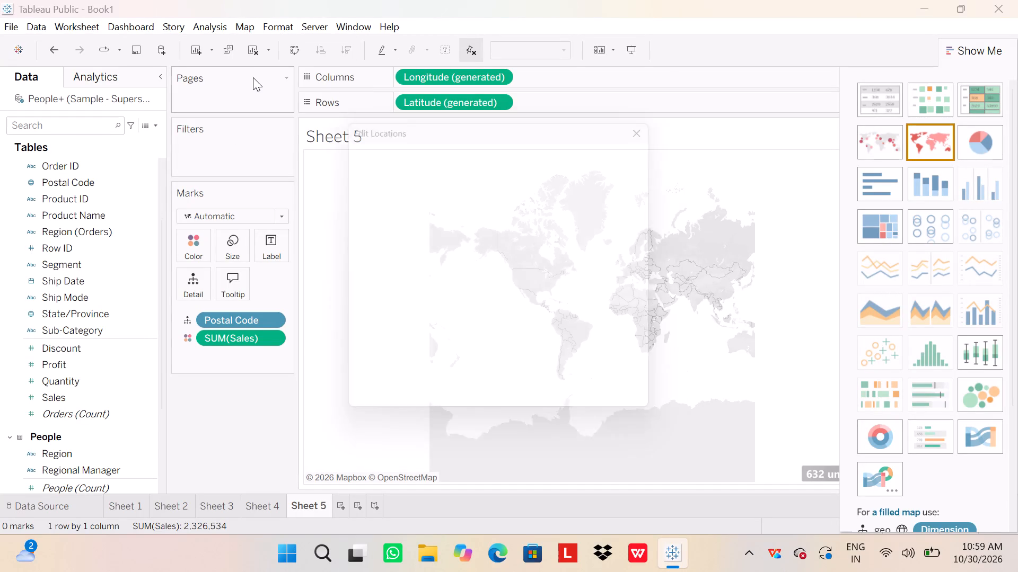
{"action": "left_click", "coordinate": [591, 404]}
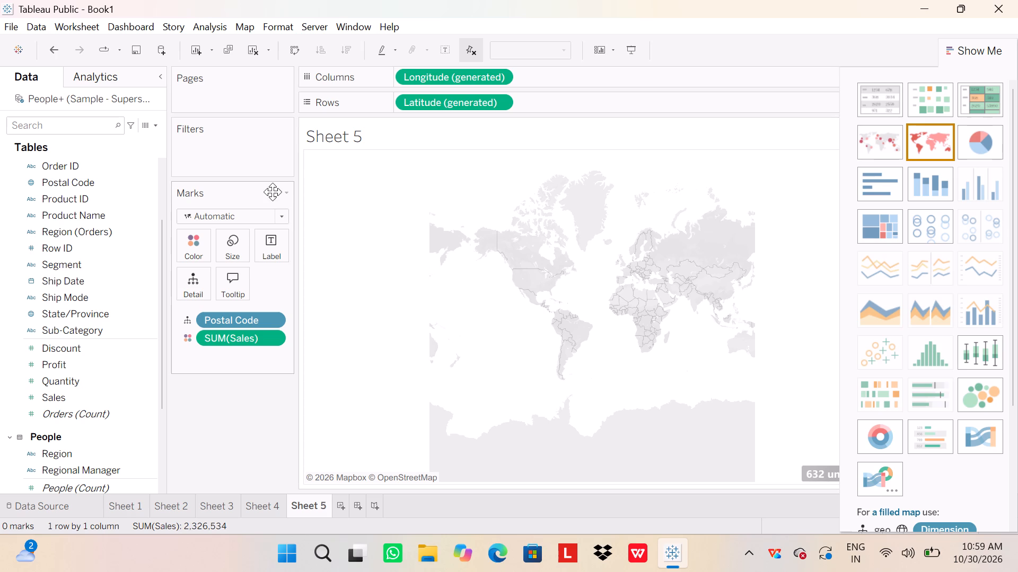
Change the background map style of the Sheet 5 postal code map to Satellite.
{"action": "left_click", "coordinate": [244, 25]}
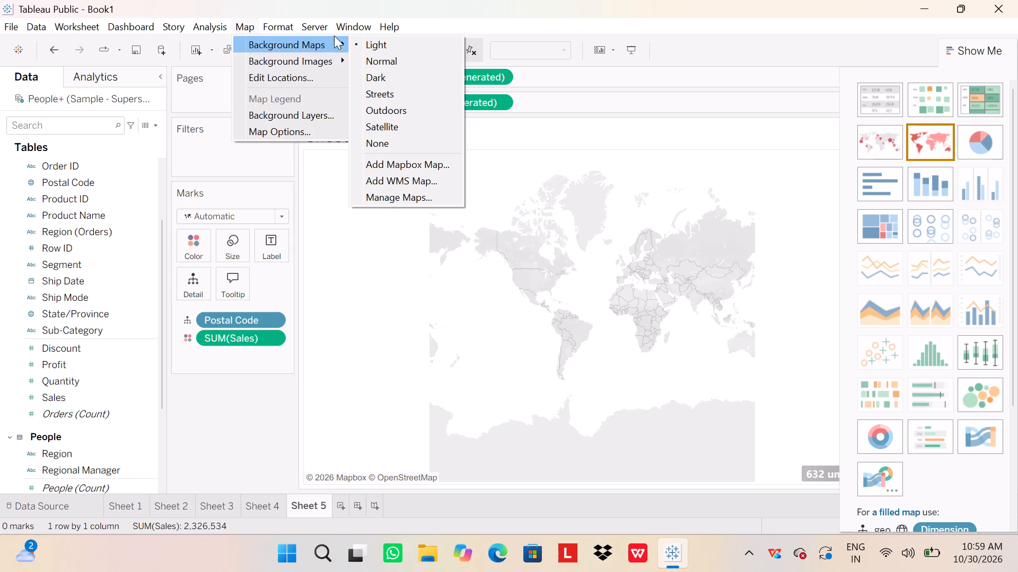
{"action": "left_click", "coordinate": [380, 120]}
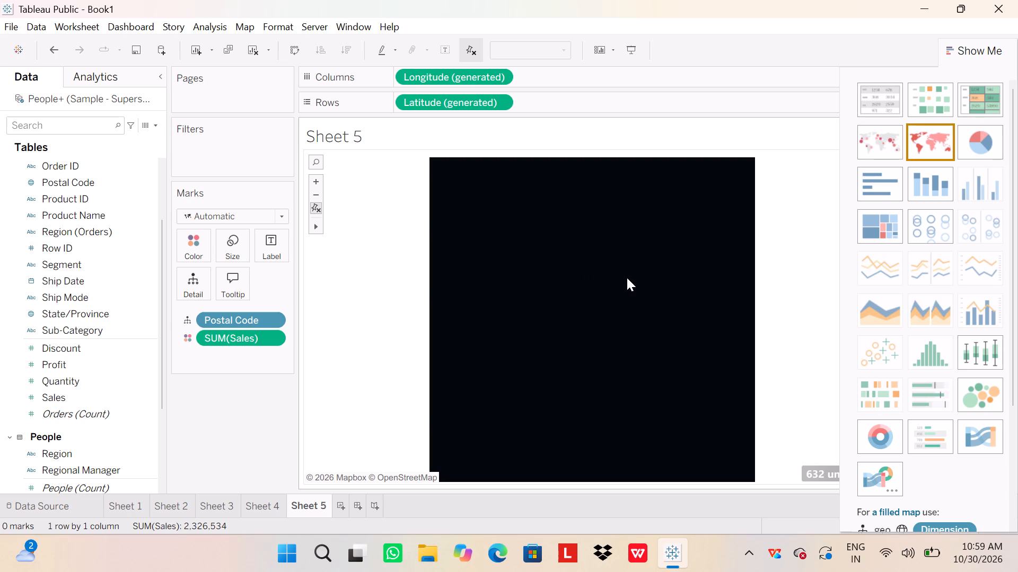
{"action": "scroll", "coordinate": [627, 278], "scroll_direction": "up", "scroll_amount": 3, "text": "ctrl"}
{"action": "scroll", "coordinate": [627, 278], "scroll_direction": "down", "scroll_amount": 2, "text": "ctrl"}
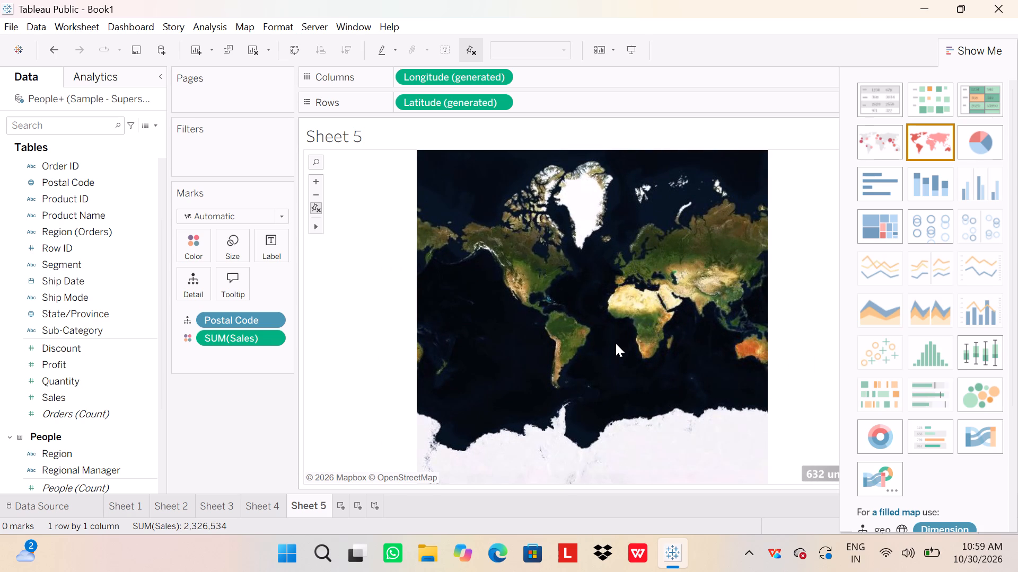
{"action": "scroll", "coordinate": [628, 338], "scroll_direction": "up", "scroll_amount": 7, "text": "ctrl"}
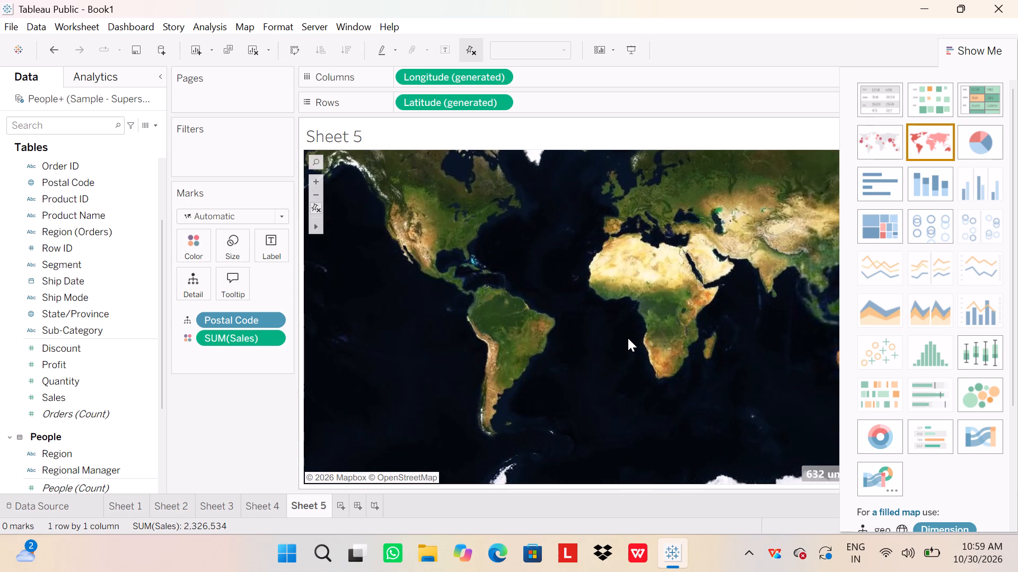
{"action": "scroll", "coordinate": [628, 338], "scroll_direction": "down", "scroll_amount": 5, "text": "ctrl"}
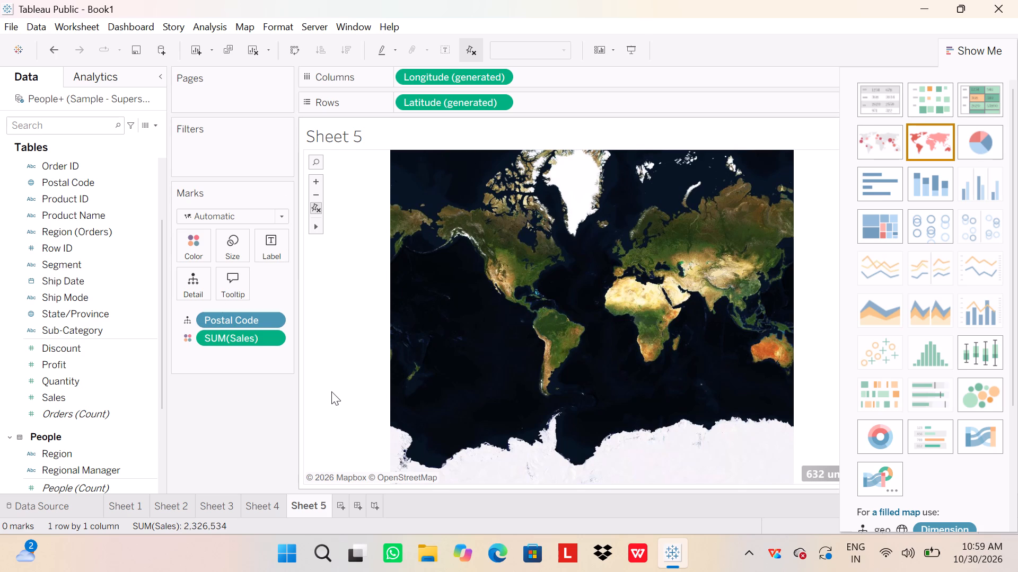
Add a new blank worksheet after Sheet 5.
{"action": "left_click", "coordinate": [342, 507]}
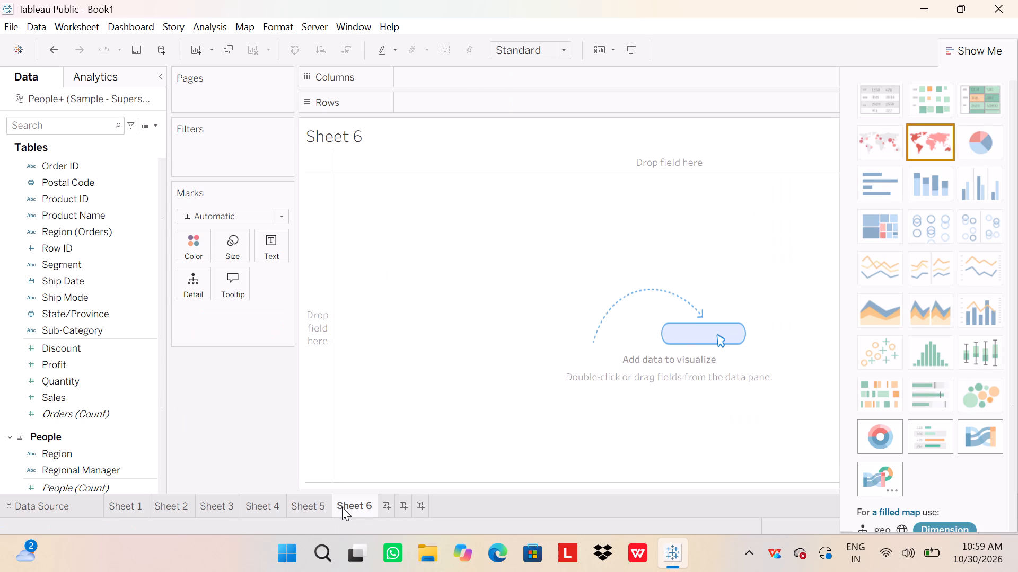
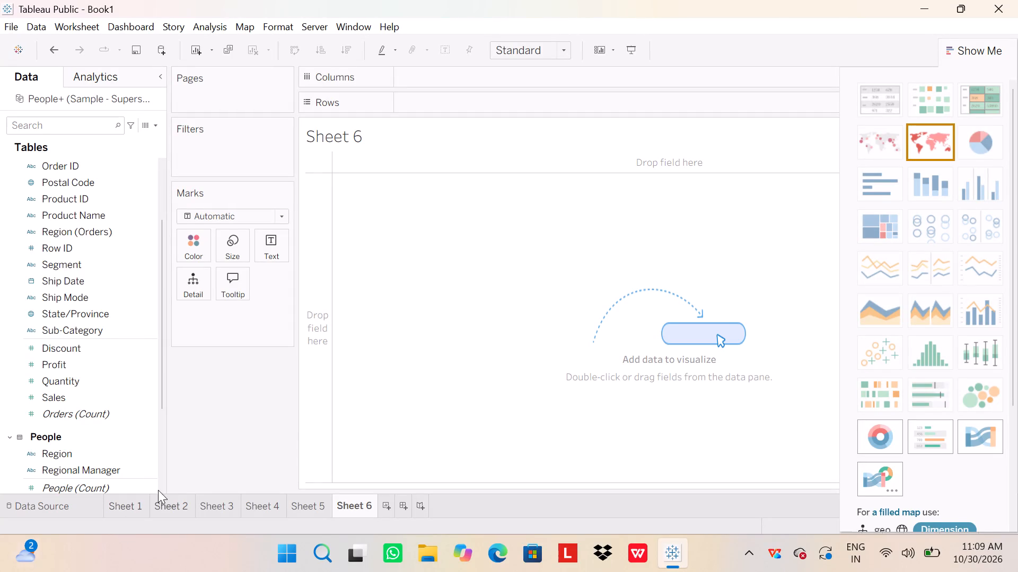
On Sheet 6, chart the People count on rows against Region from the People table on columns.
{"action": "left_click", "coordinate": [302, 502]}
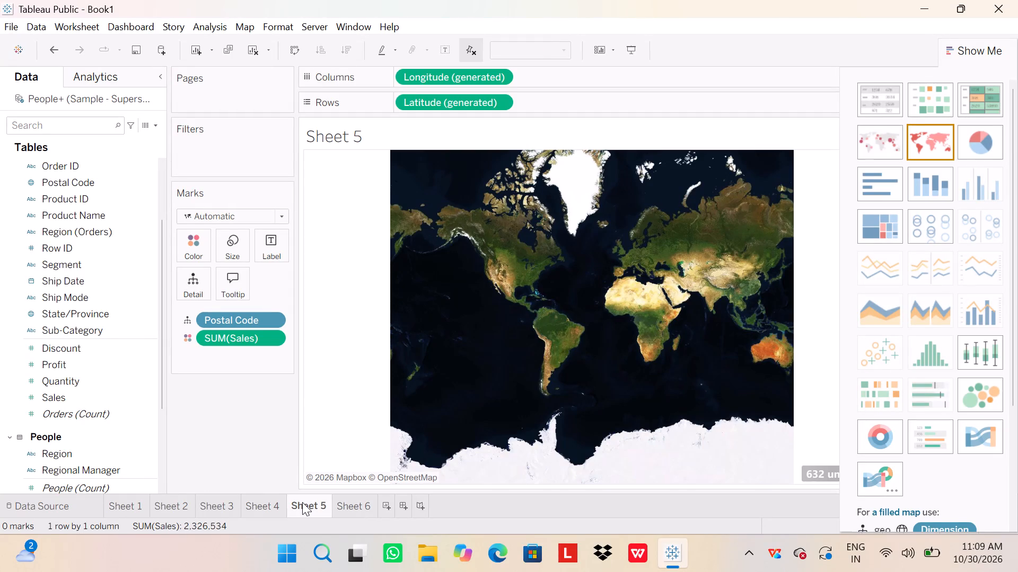
{"action": "left_click", "coordinate": [344, 506]}
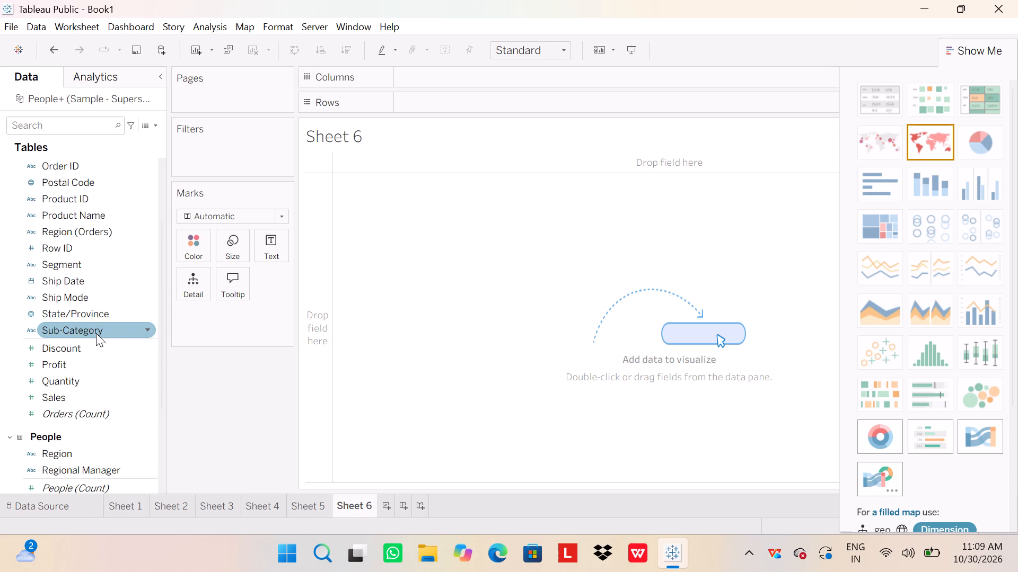
{"action": "scroll", "coordinate": [96, 333], "scroll_direction": "down", "scroll_amount": 1}
{"action": "scroll", "coordinate": [96, 333], "scroll_direction": "up", "scroll_amount": 1}
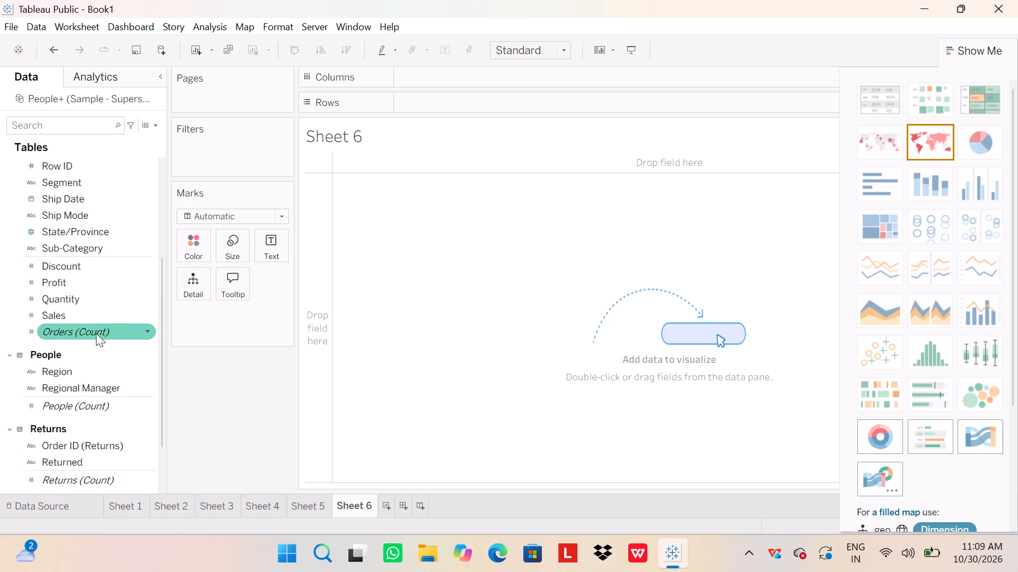
{"action": "scroll", "coordinate": [96, 333], "scroll_direction": "up", "scroll_amount": 1}
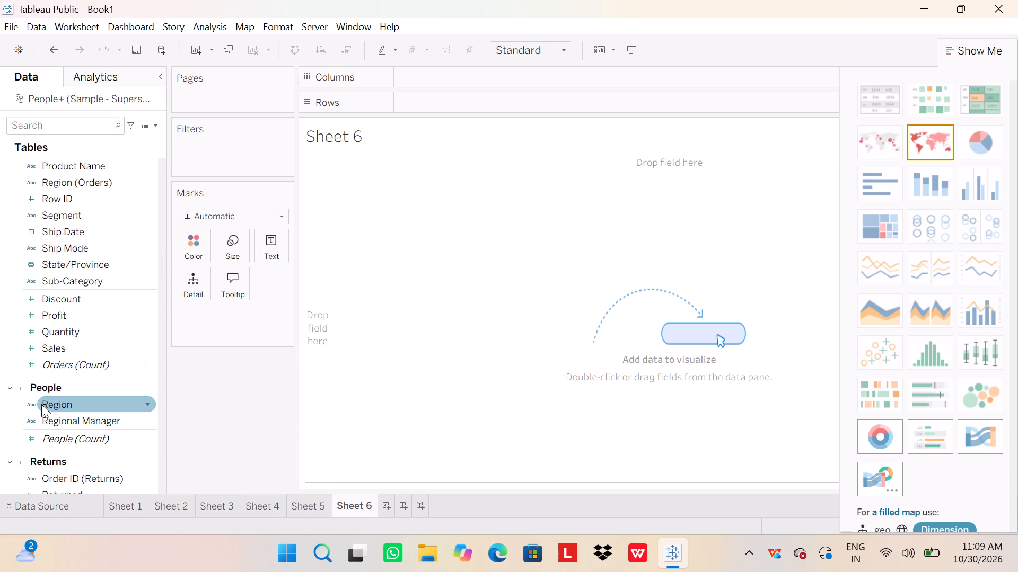
{"action": "left_click_drag", "start_coordinate": [41, 404], "coordinate": [196, 276]}
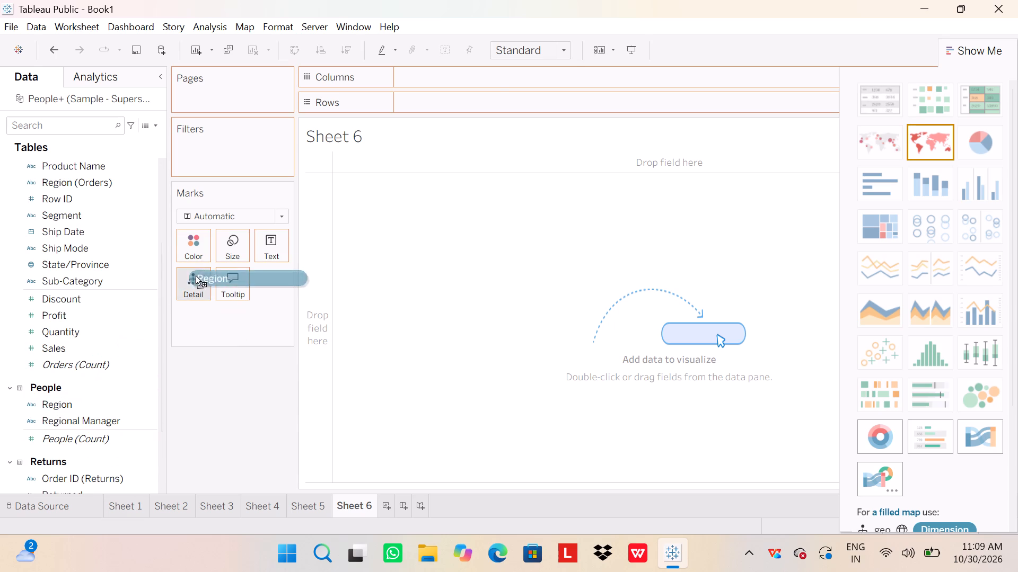
{"action": "left_click_drag", "start_coordinate": [196, 276], "coordinate": [432, 78]}
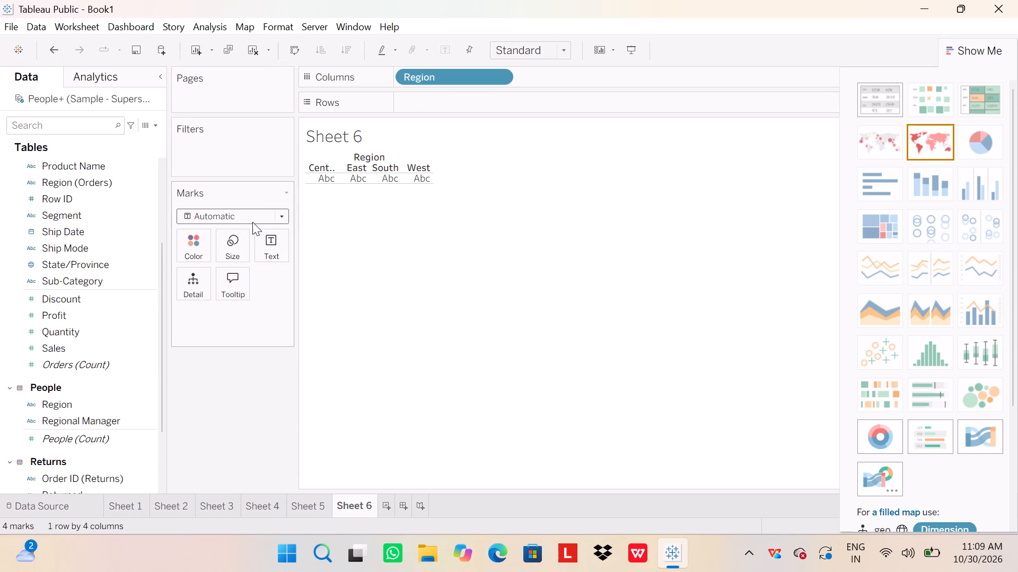
{"action": "left_click_drag", "start_coordinate": [52, 338], "coordinate": [233, 272]}
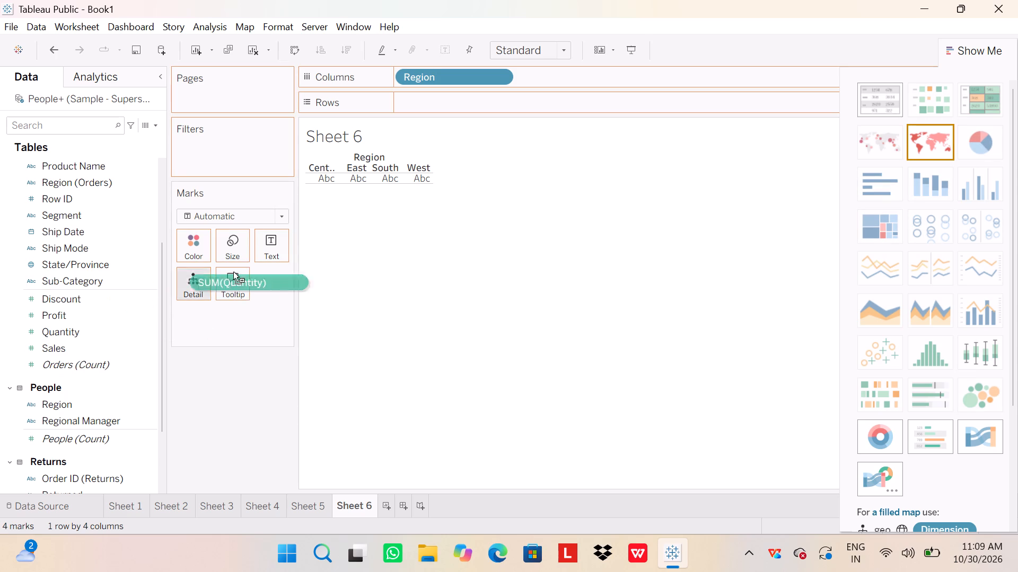
{"action": "left_click_drag", "start_coordinate": [233, 272], "coordinate": [426, 118]}
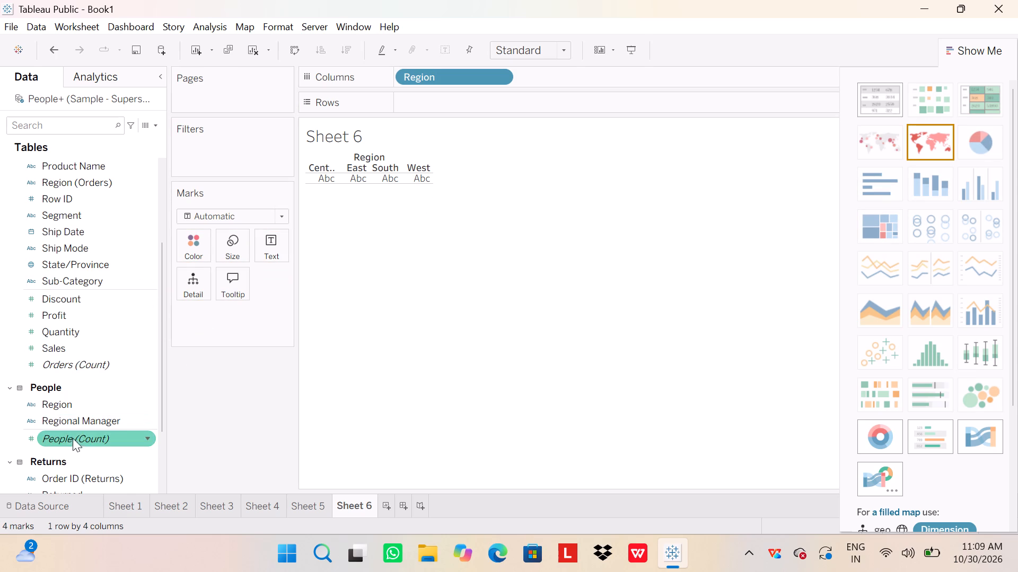
{"action": "left_click_drag", "start_coordinate": [69, 440], "coordinate": [450, 103]}
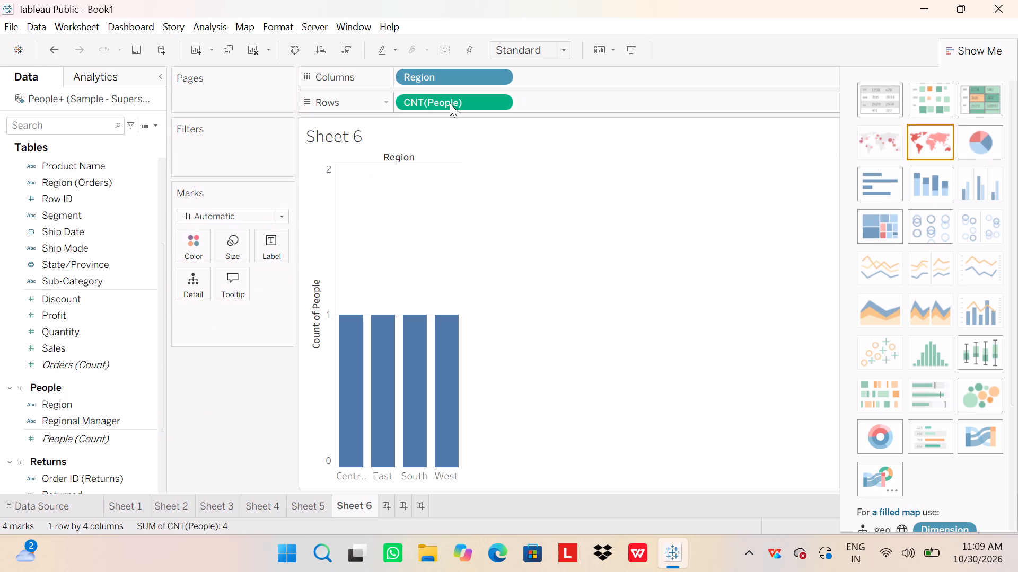
Turn the Sheet 6 Region chart into a symbol map, letting Show Me choose the missing geographic field.
{"action": "left_click", "coordinate": [864, 149]}
{"action": "scroll", "coordinate": [870, 281], "scroll_direction": "down", "scroll_amount": 2}
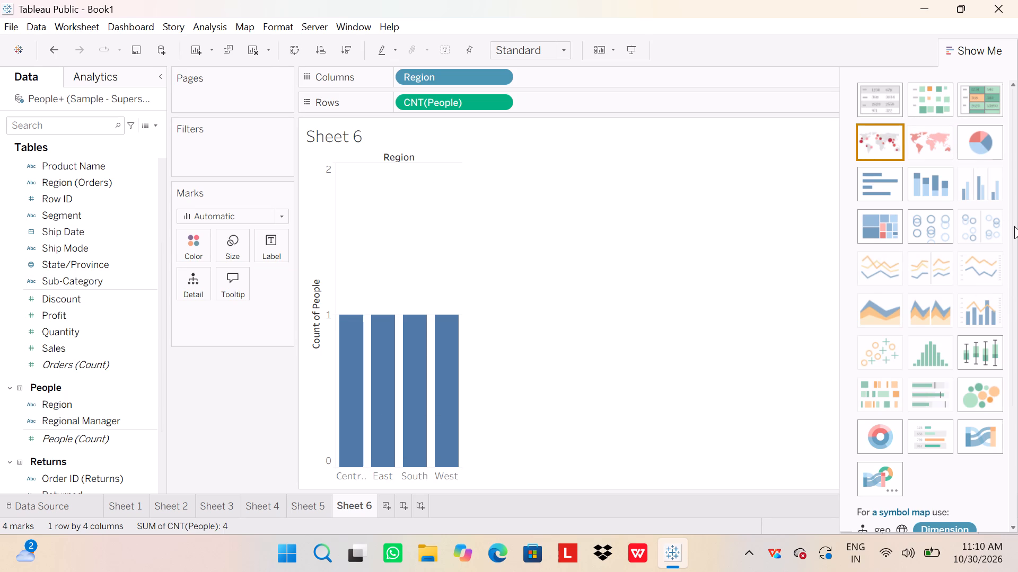
{"action": "left_click", "coordinate": [1011, 303]}
{"action": "left_click", "coordinate": [1010, 417]}
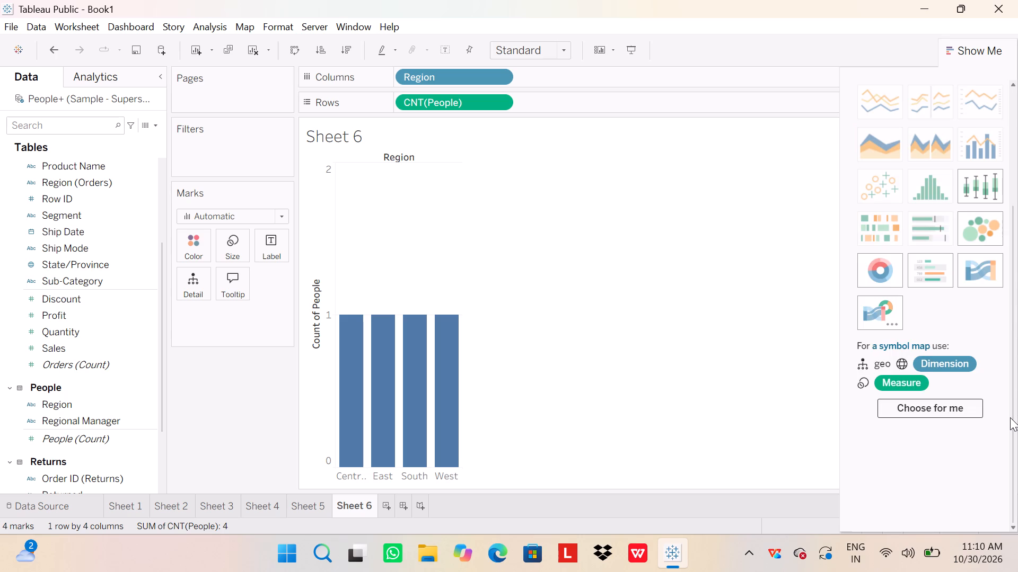
{"action": "left_click", "coordinate": [943, 412]}
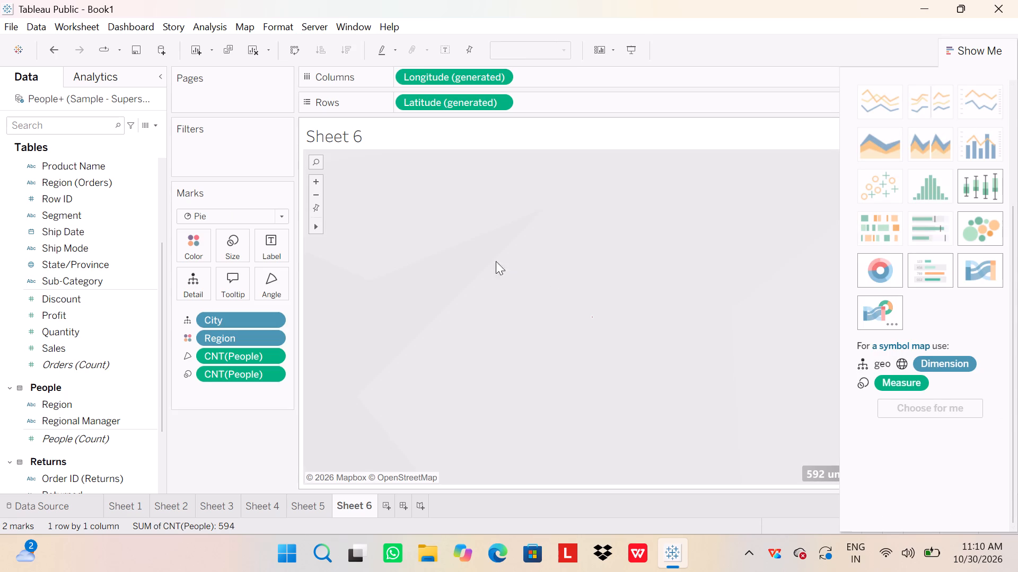
Examine the Sheet 6 symbol map and its marks from southern India out to the whole world.
{"action": "scroll", "coordinate": [511, 279], "scroll_direction": "right", "scroll_amount": 1}
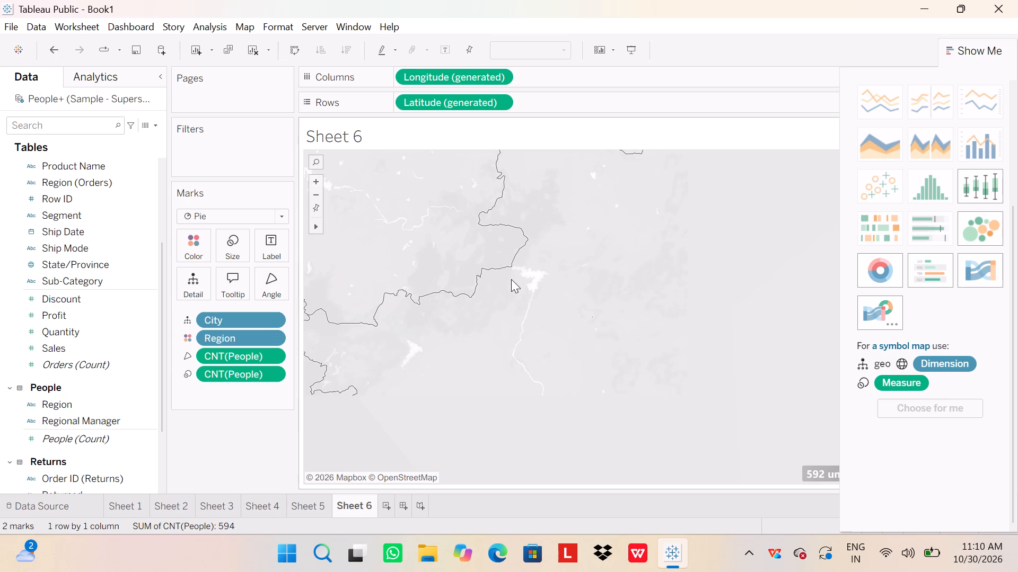
{"action": "scroll", "coordinate": [511, 279], "scroll_direction": "right", "scroll_amount": 1}
{"action": "scroll", "coordinate": [511, 279], "scroll_direction": "down", "scroll_amount": 7, "text": "ctrl"}
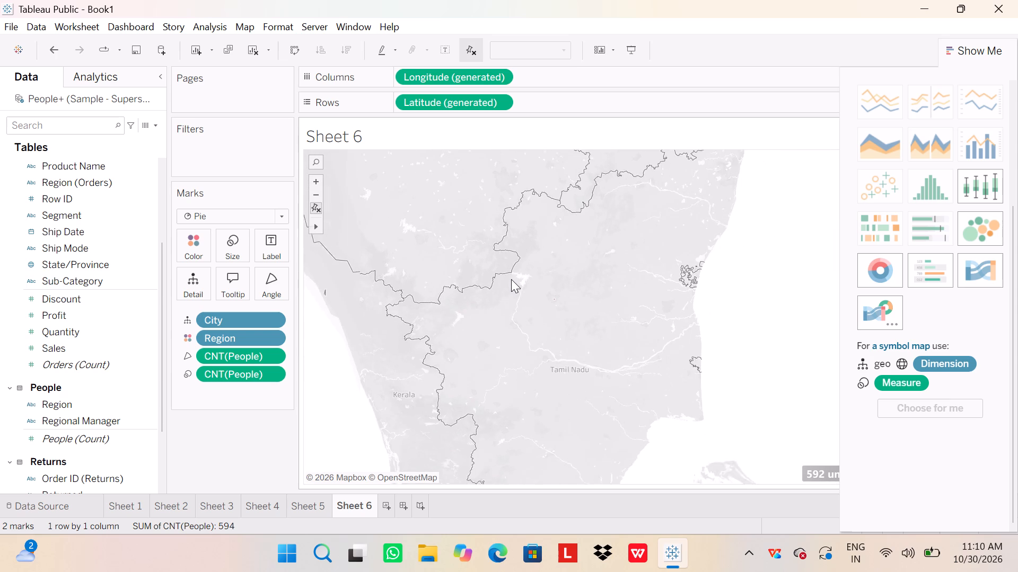
{"action": "scroll", "coordinate": [511, 279], "scroll_direction": "down", "scroll_amount": 10, "text": "ctrl"}
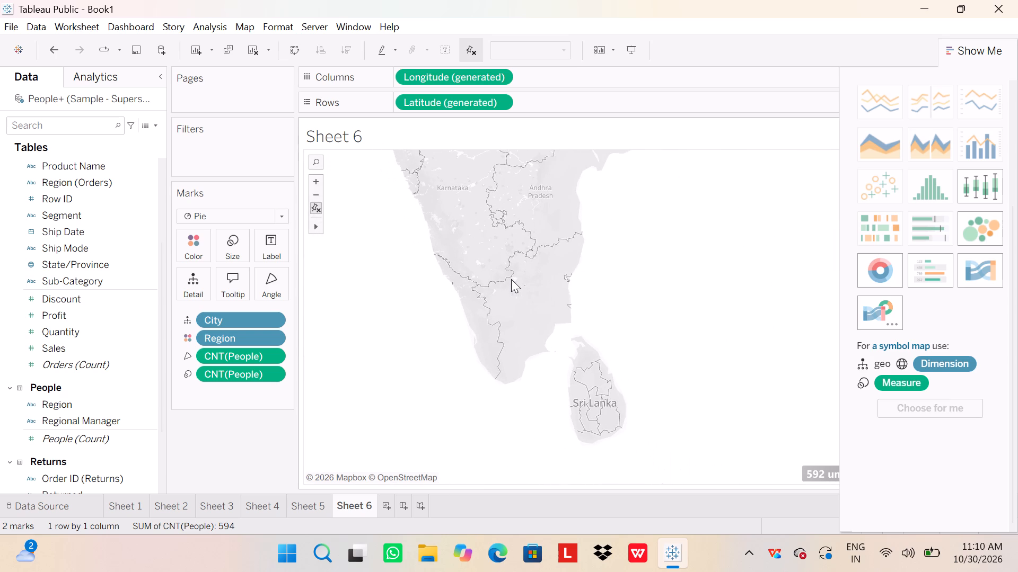
{"action": "left_click_drag", "start_coordinate": [511, 239], "coordinate": [531, 302]}
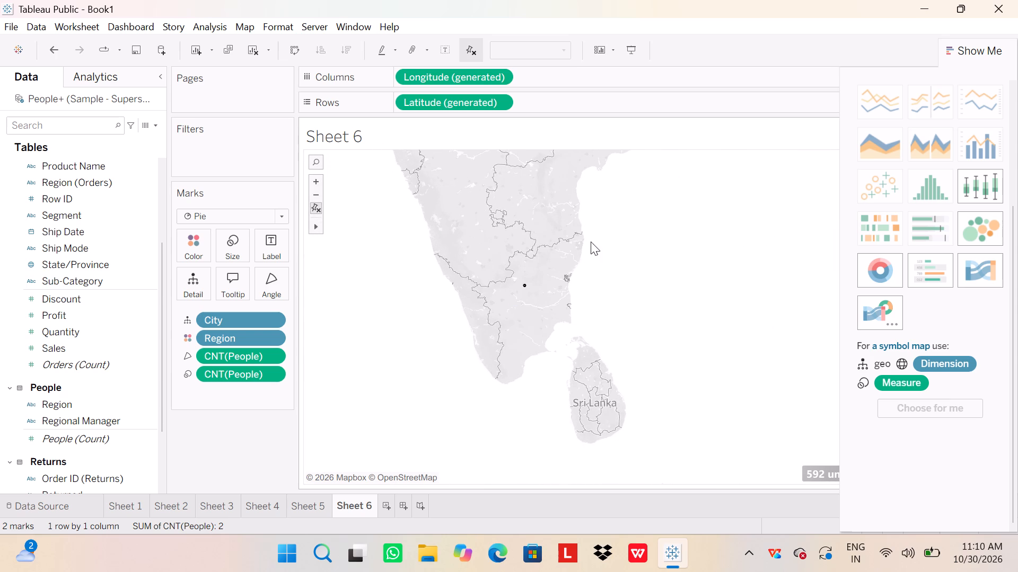
{"action": "left_click", "coordinate": [596, 240]}
{"action": "scroll", "coordinate": [596, 240], "scroll_direction": "down", "scroll_amount": 7, "text": "ctrl"}
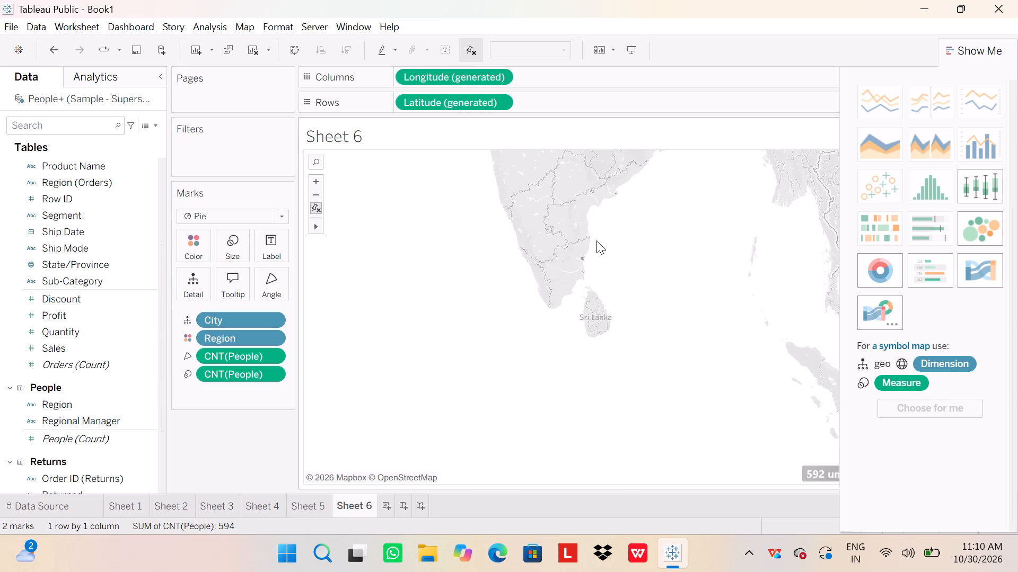
{"action": "scroll", "coordinate": [505, 184], "scroll_direction": "up", "scroll_amount": 2}
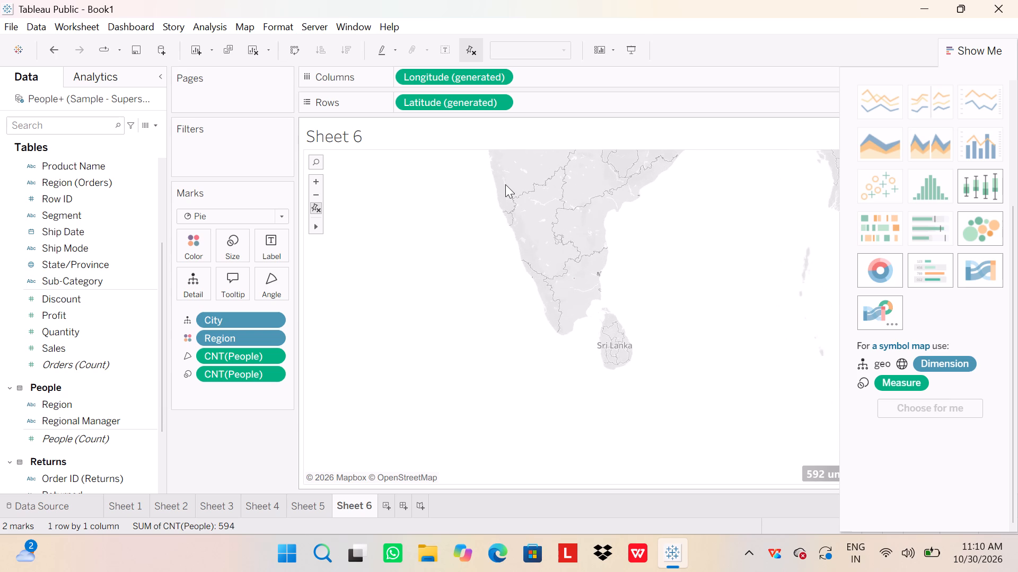
{"action": "scroll", "coordinate": [505, 184], "scroll_direction": "up", "scroll_amount": 1}
{"action": "scroll", "coordinate": [749, 186], "scroll_direction": "up", "scroll_amount": 1}
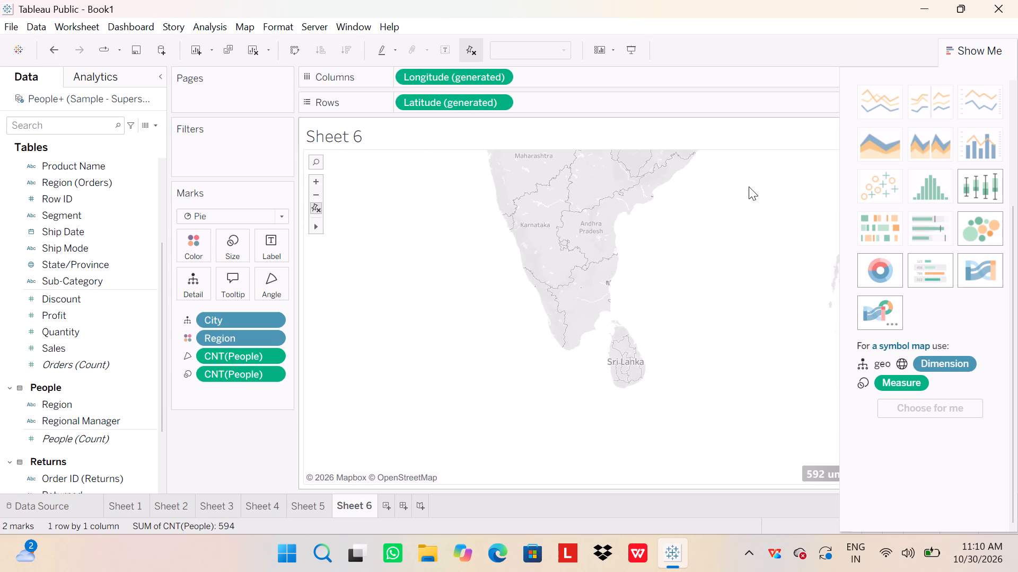
{"action": "scroll", "coordinate": [749, 186], "scroll_direction": "up", "scroll_amount": 2}
{"action": "scroll", "coordinate": [749, 186], "scroll_direction": "down", "scroll_amount": 3, "text": "ctrl"}
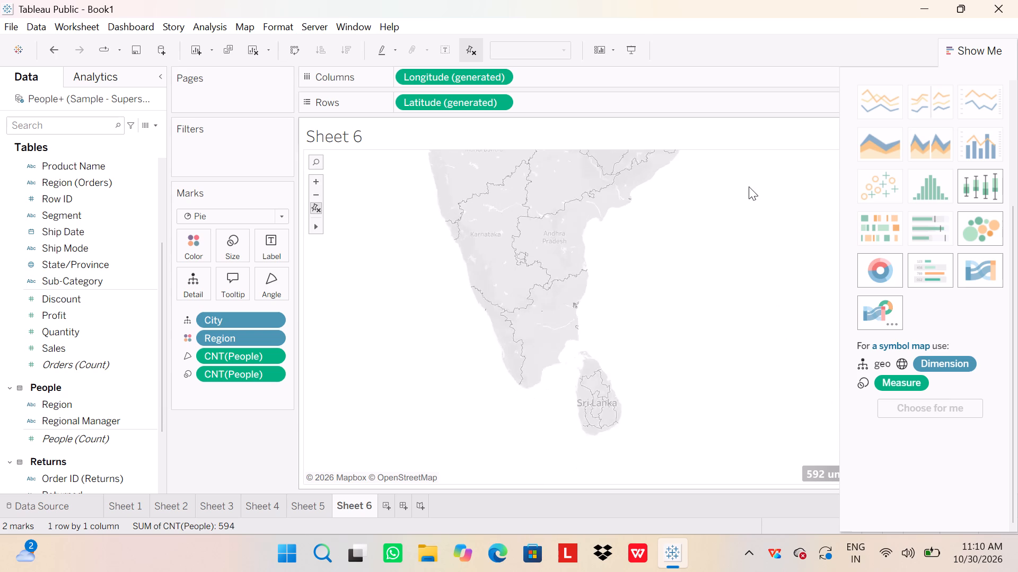
{"action": "scroll", "coordinate": [749, 186], "scroll_direction": "down", "scroll_amount": 13, "text": "ctrl"}
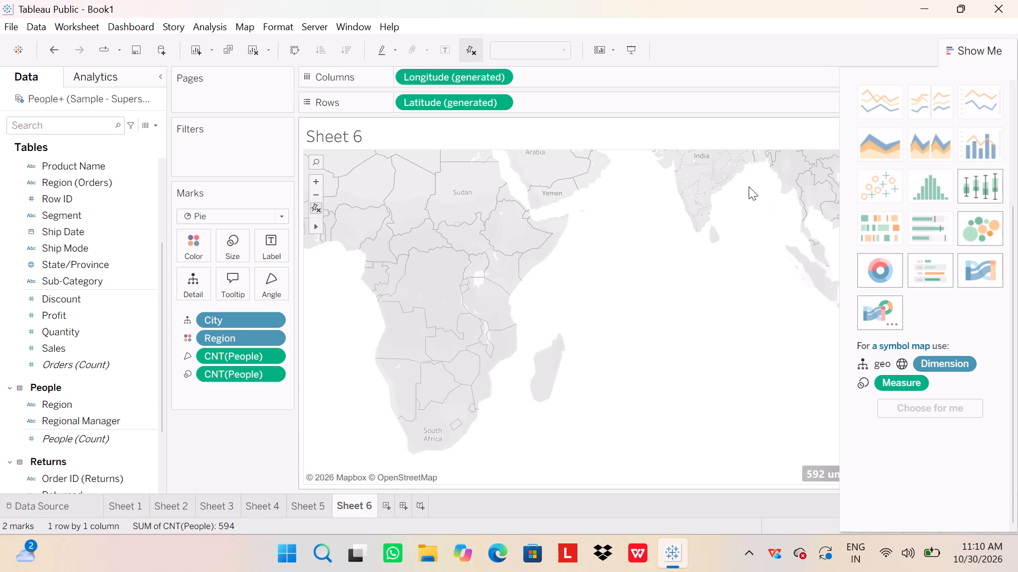
{"action": "scroll", "coordinate": [610, 287], "scroll_direction": "down", "scroll_amount": 6, "text": "ctrl"}
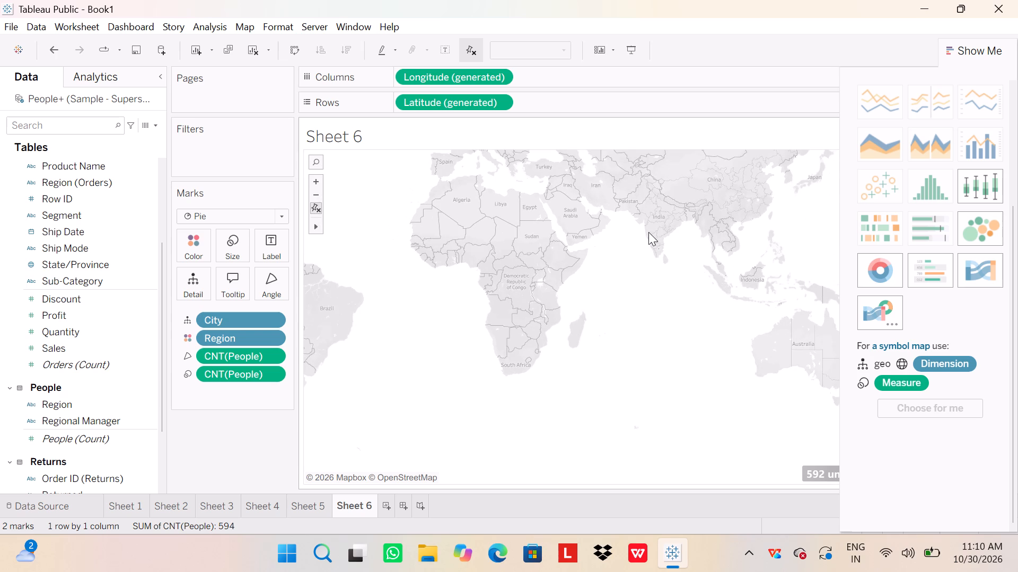
{"action": "scroll", "coordinate": [648, 232], "scroll_direction": "down", "scroll_amount": 4, "text": "ctrl"}
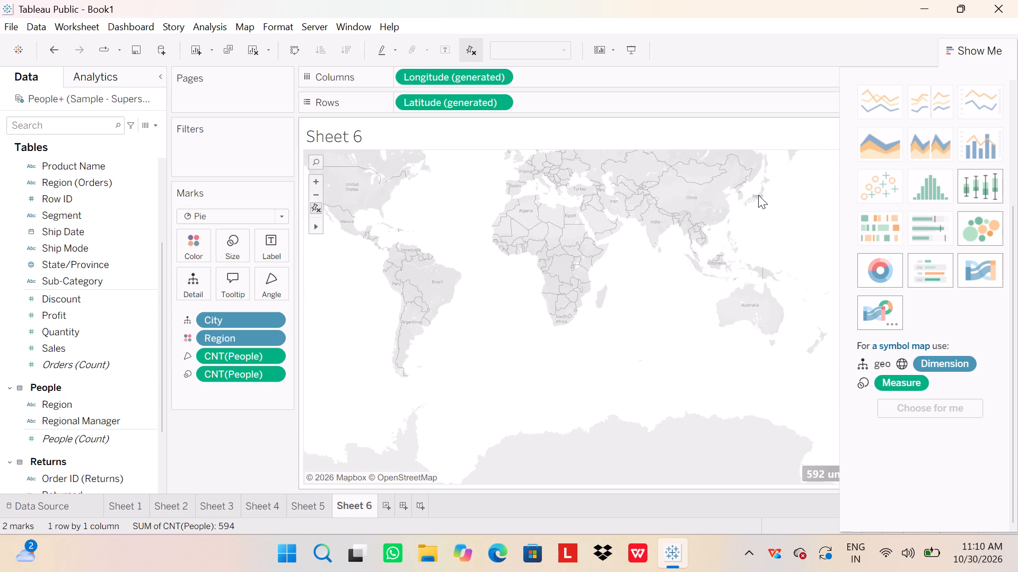
{"action": "scroll", "coordinate": [758, 195], "scroll_direction": "up", "scroll_amount": 1}
{"action": "scroll", "coordinate": [758, 195], "scroll_direction": "down", "scroll_amount": 1}
{"action": "scroll", "coordinate": [758, 195], "scroll_direction": "up", "scroll_amount": 6, "text": "ctrl"}
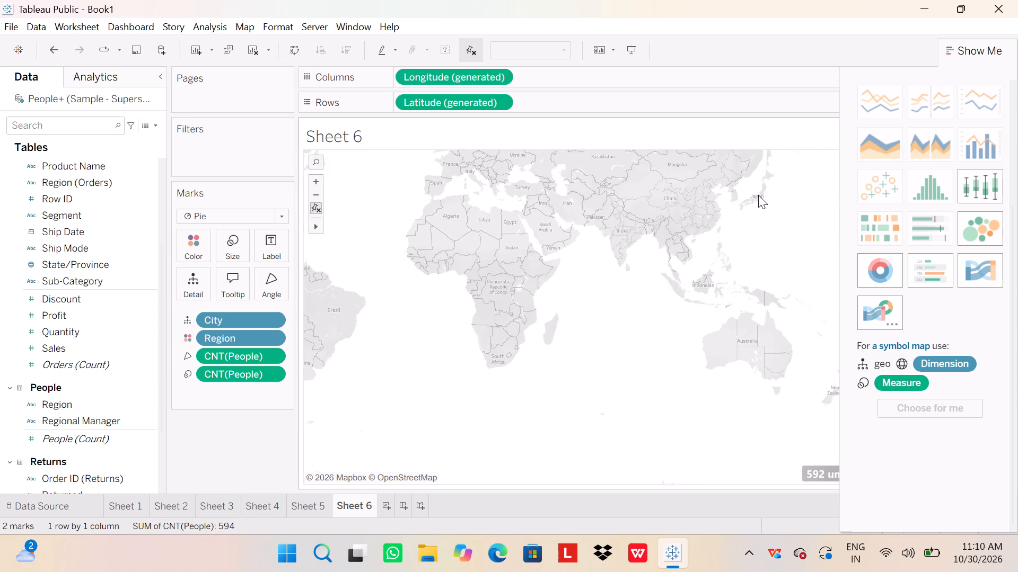
{"action": "scroll", "coordinate": [758, 195], "scroll_direction": "up", "scroll_amount": 3, "text": "ctrl"}
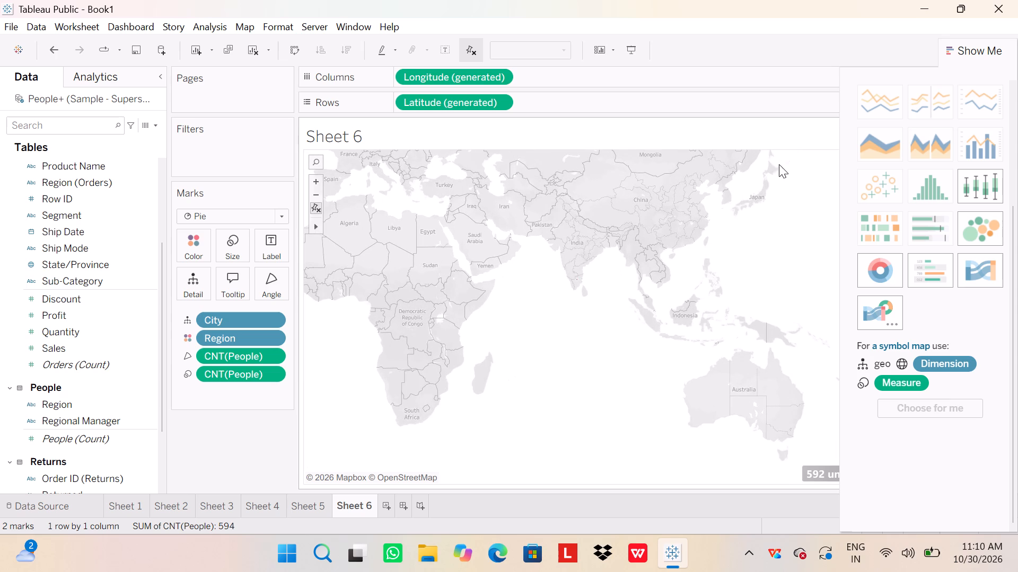
{"action": "scroll", "coordinate": [815, 166], "scroll_direction": "up", "scroll_amount": 4, "text": "ctrl"}
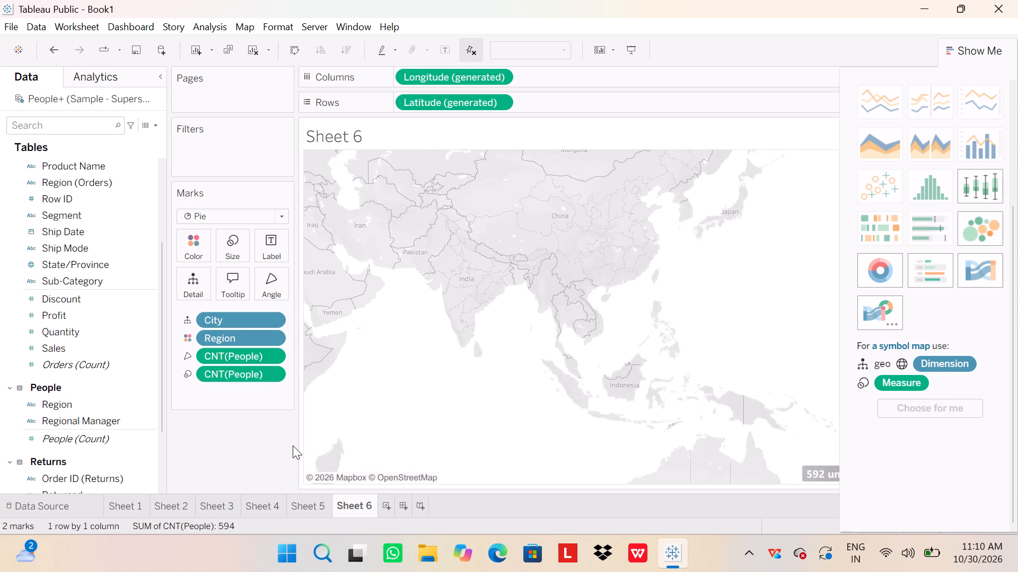
Add a new blank worksheet after Sheet 6.
{"action": "left_click", "coordinate": [387, 507]}
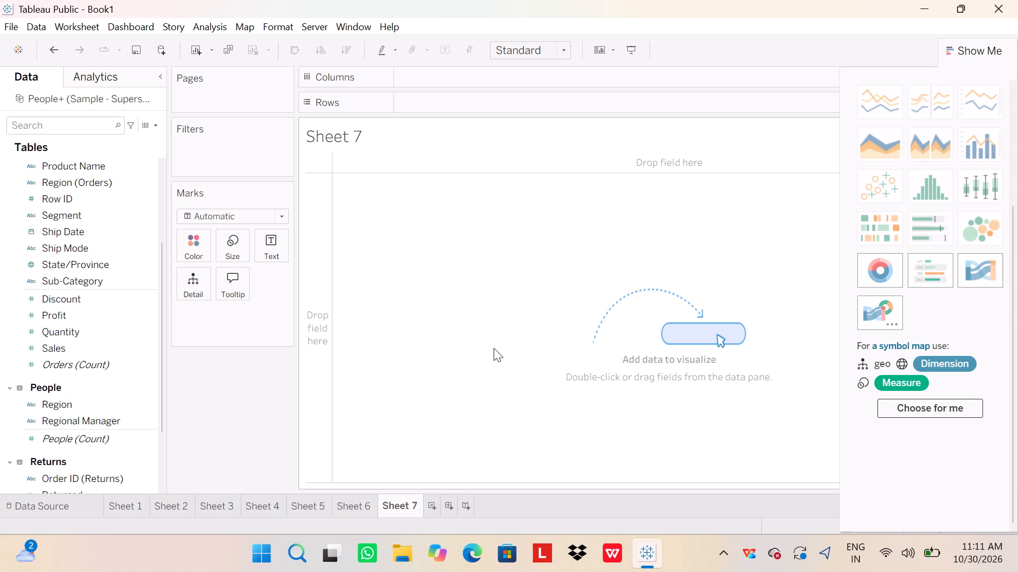
Convert the Sheet 6 symbol map into a heat map and check which fields that chart type requires.
{"action": "left_click", "coordinate": [370, 507]}
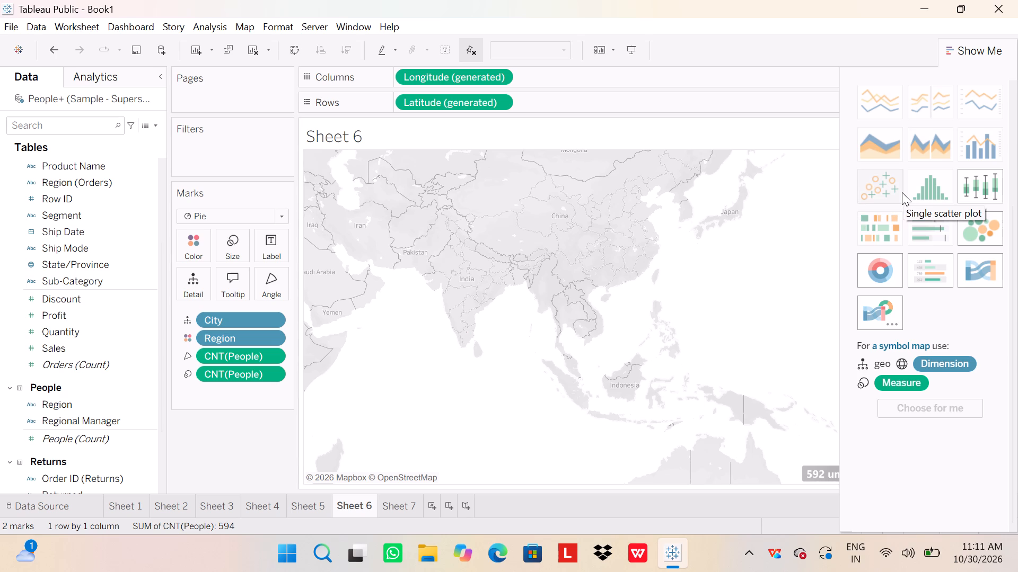
{"action": "left_click", "coordinate": [1012, 120]}
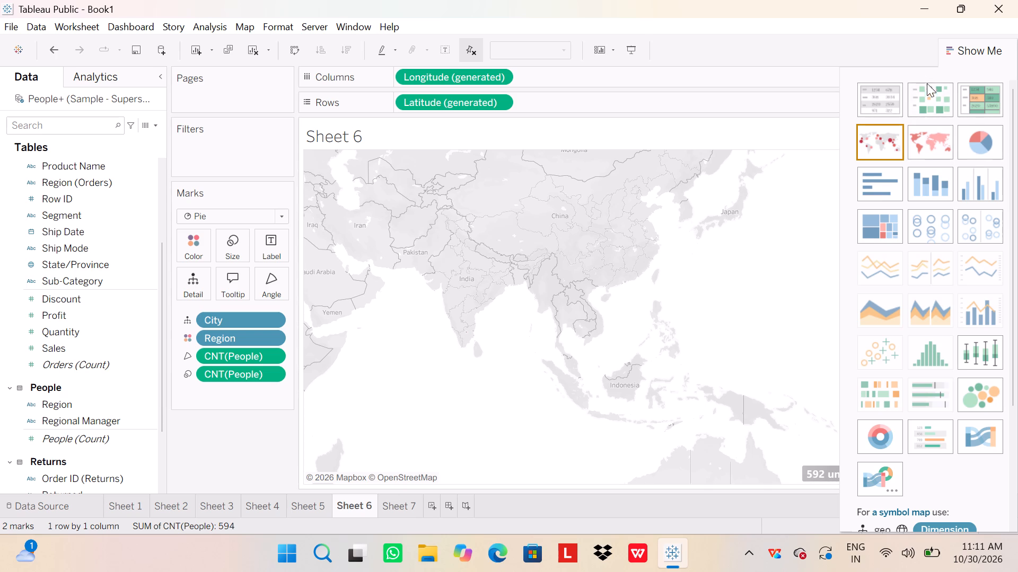
{"action": "left_click", "coordinate": [922, 97]}
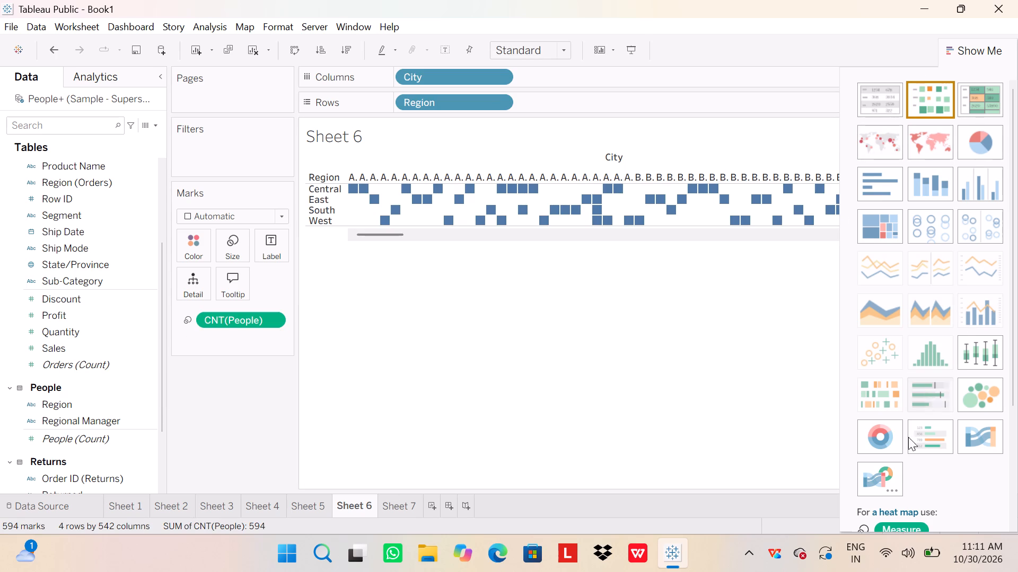
{"action": "scroll", "coordinate": [903, 465], "scroll_direction": "down", "scroll_amount": 1}
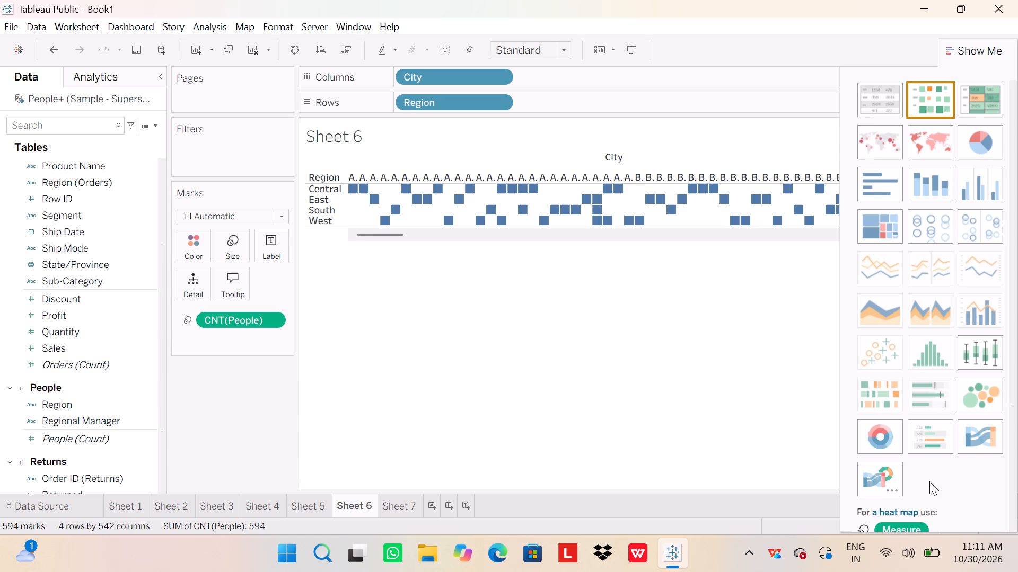
{"action": "left_click", "coordinate": [1017, 436]}
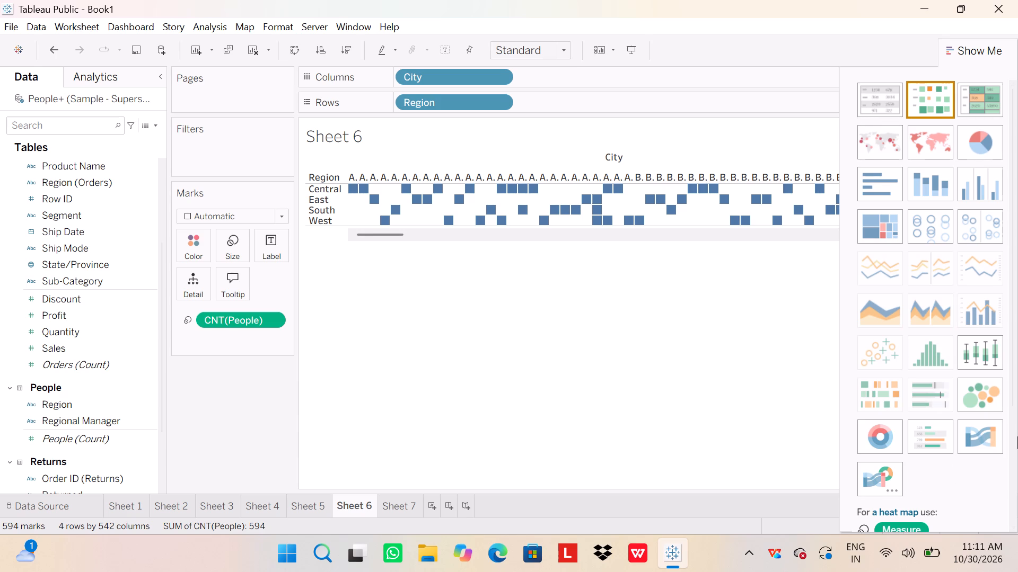
{"action": "left_click", "coordinate": [1009, 438]}
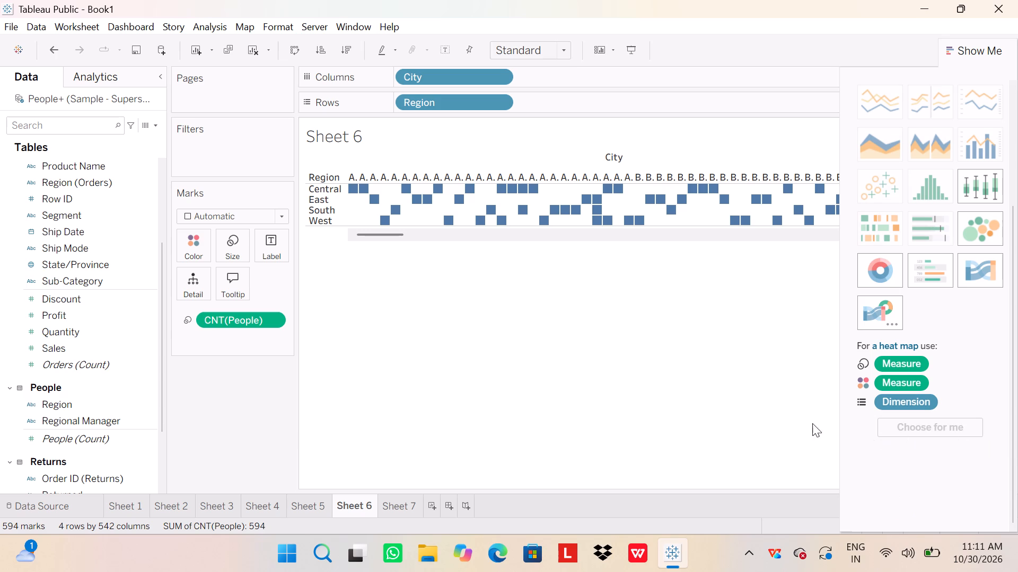
Switch to the blank Sheet 7 and look over the chart types offered in Show Me.
{"action": "left_click", "coordinate": [408, 497]}
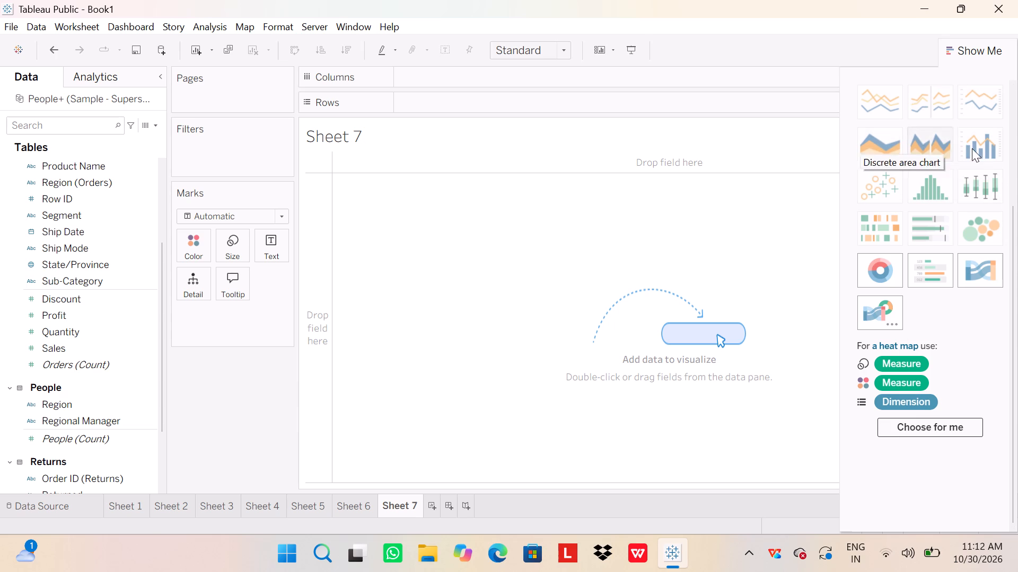
{"action": "left_click", "coordinate": [1011, 138]}
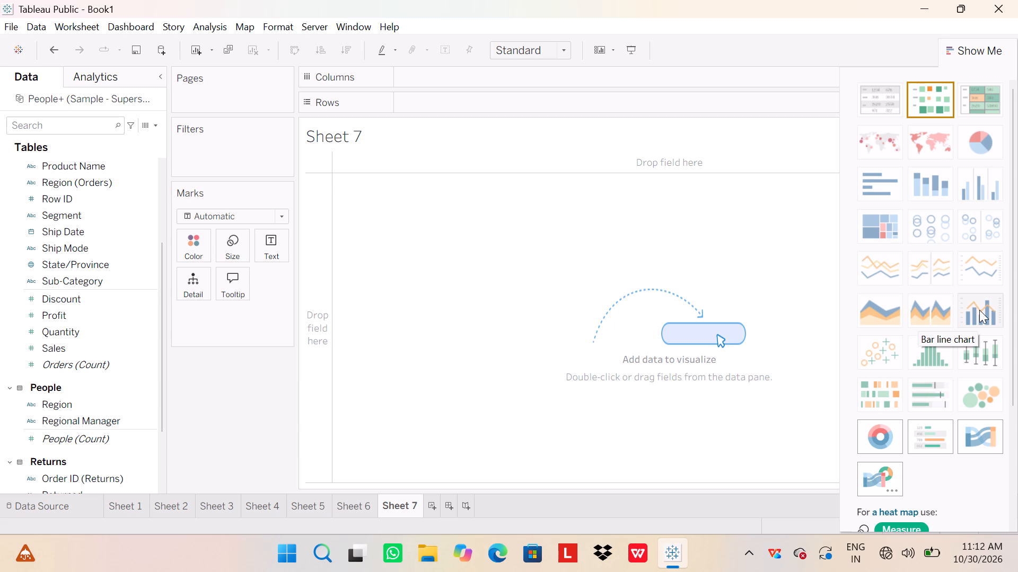
Bring up the list of available Wi-Fi networks to check the current connection.
{"action": "left_click", "coordinate": [912, 553]}
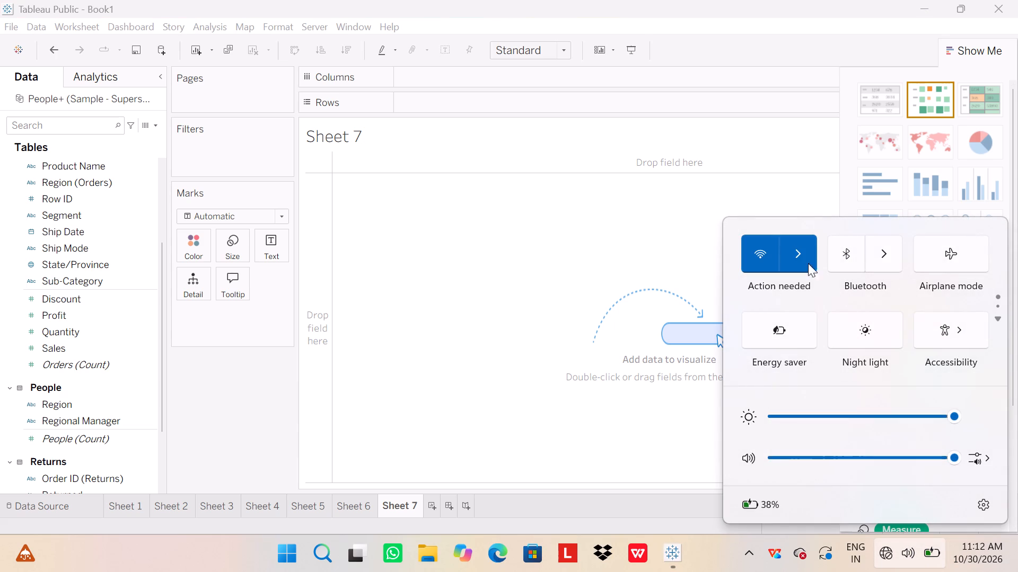
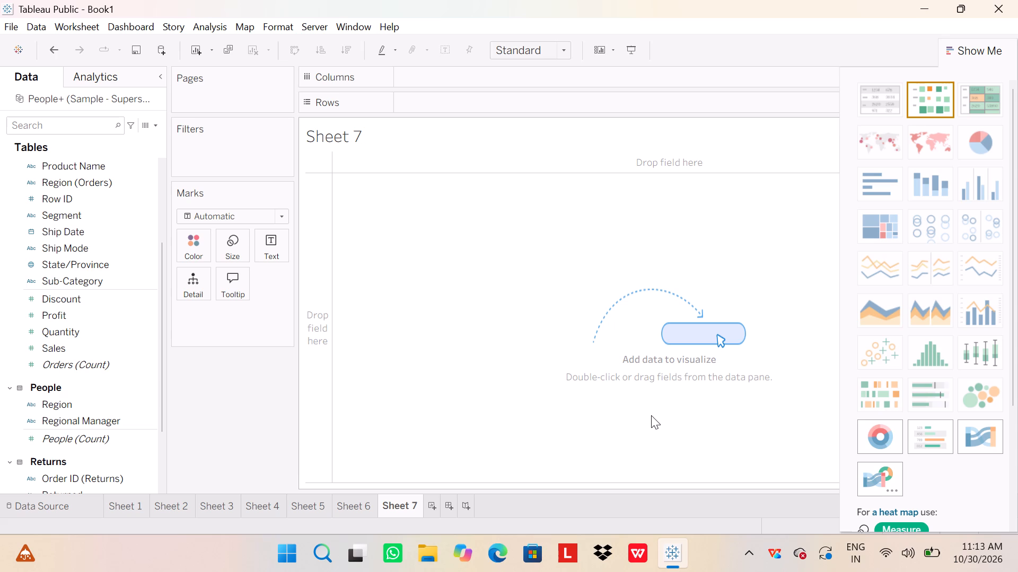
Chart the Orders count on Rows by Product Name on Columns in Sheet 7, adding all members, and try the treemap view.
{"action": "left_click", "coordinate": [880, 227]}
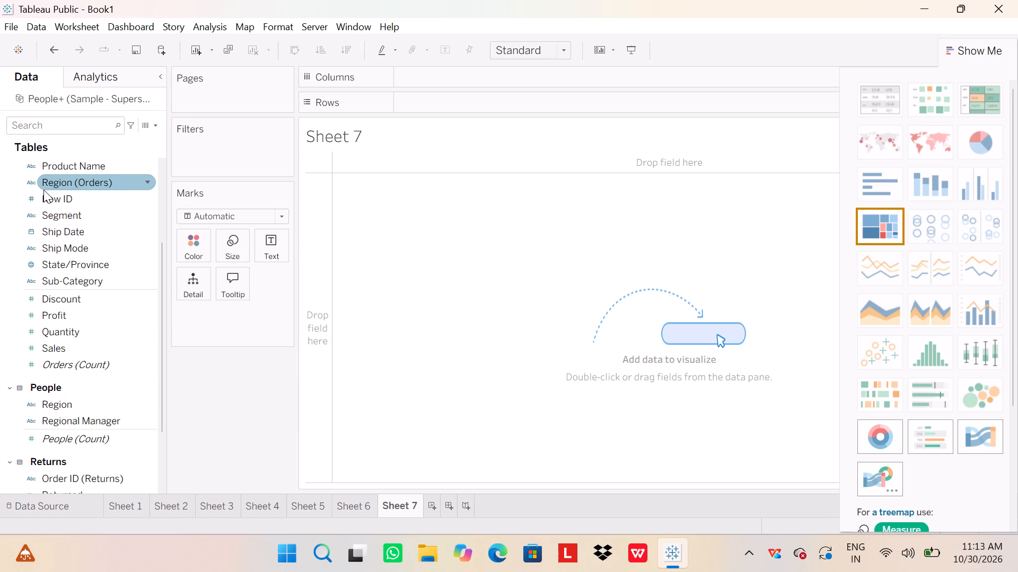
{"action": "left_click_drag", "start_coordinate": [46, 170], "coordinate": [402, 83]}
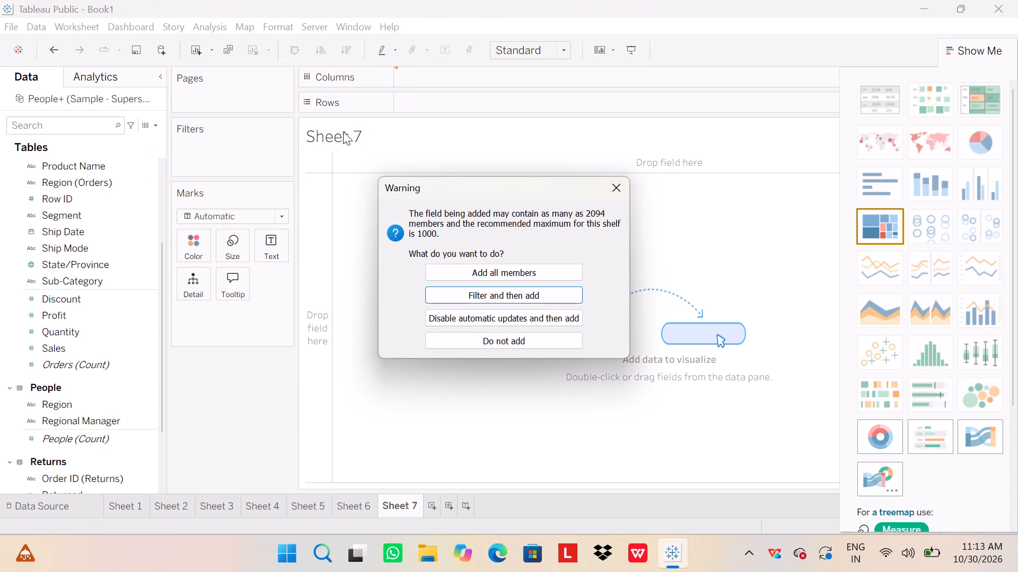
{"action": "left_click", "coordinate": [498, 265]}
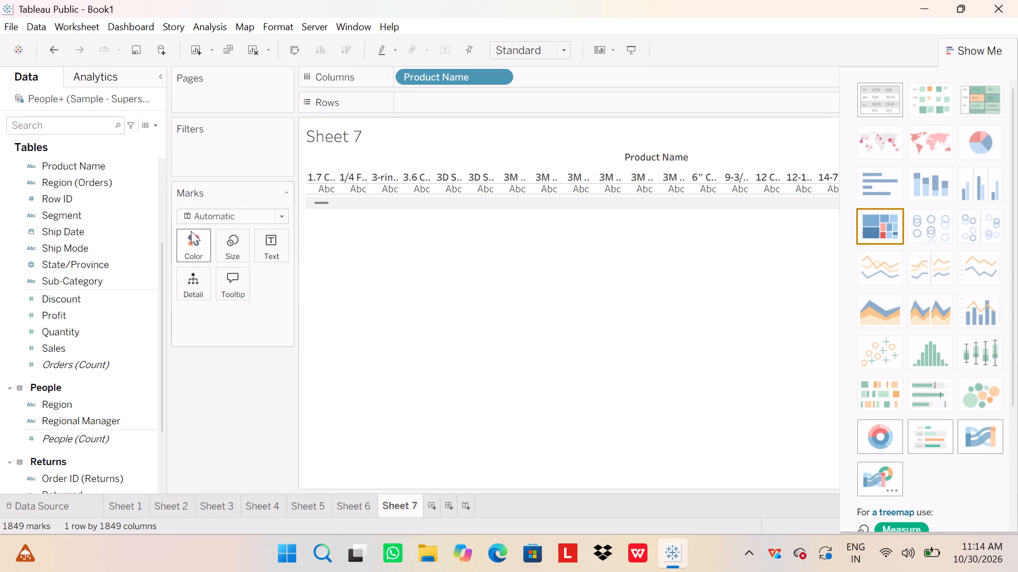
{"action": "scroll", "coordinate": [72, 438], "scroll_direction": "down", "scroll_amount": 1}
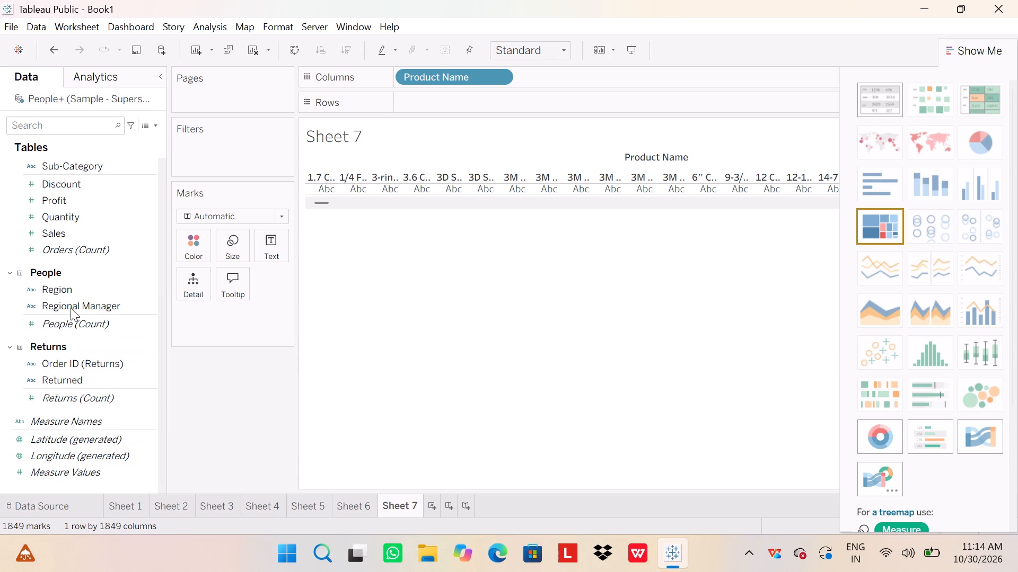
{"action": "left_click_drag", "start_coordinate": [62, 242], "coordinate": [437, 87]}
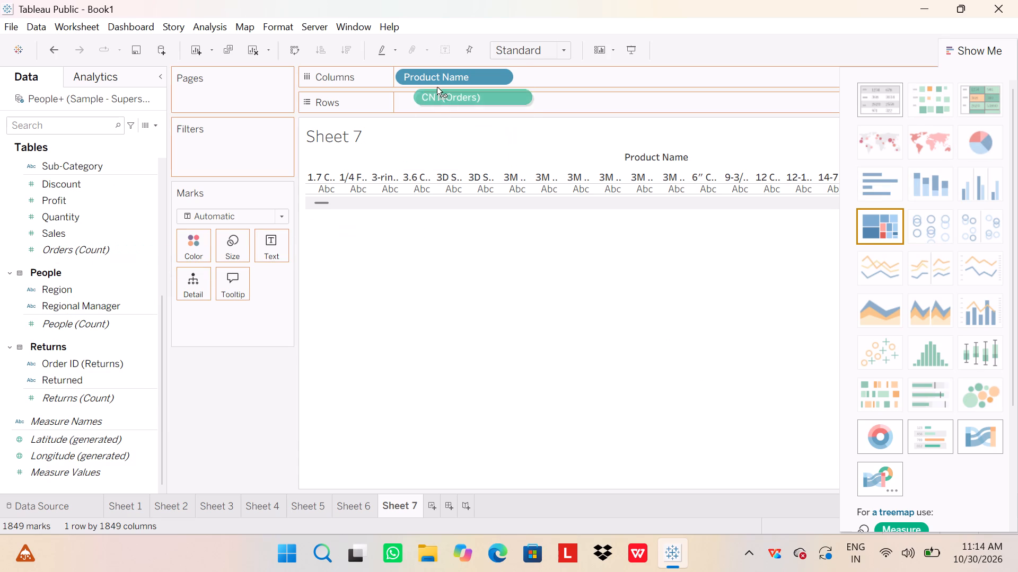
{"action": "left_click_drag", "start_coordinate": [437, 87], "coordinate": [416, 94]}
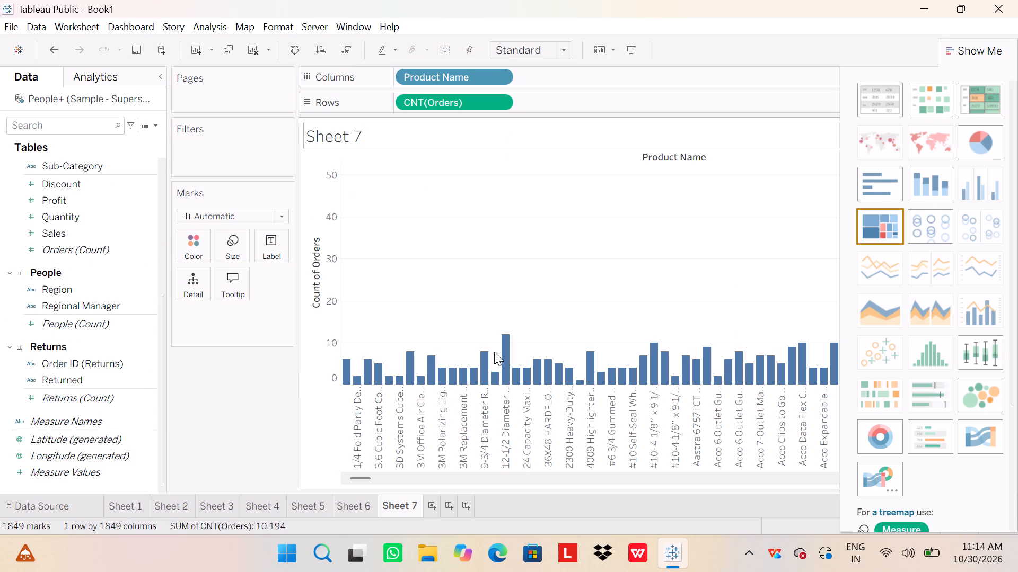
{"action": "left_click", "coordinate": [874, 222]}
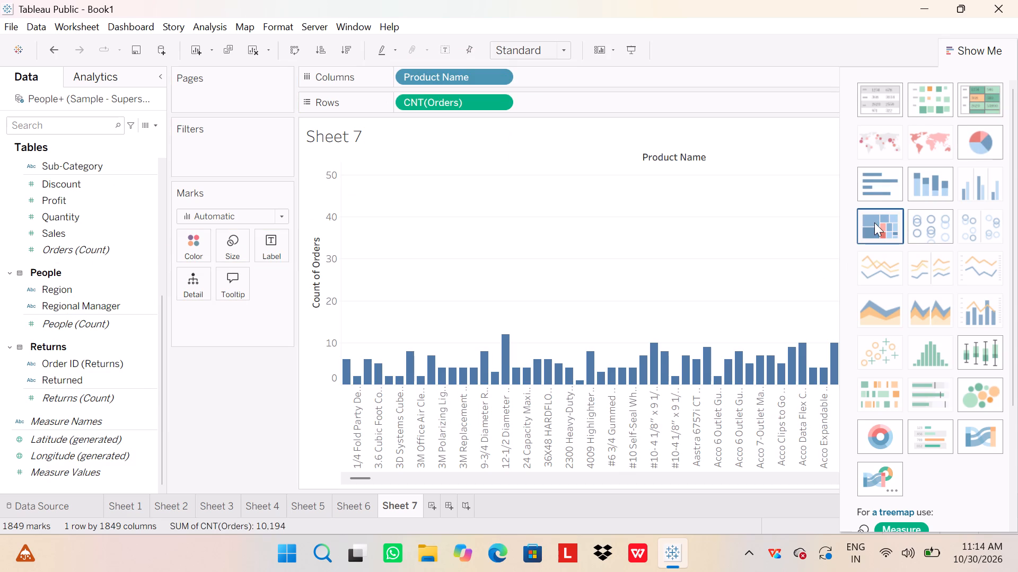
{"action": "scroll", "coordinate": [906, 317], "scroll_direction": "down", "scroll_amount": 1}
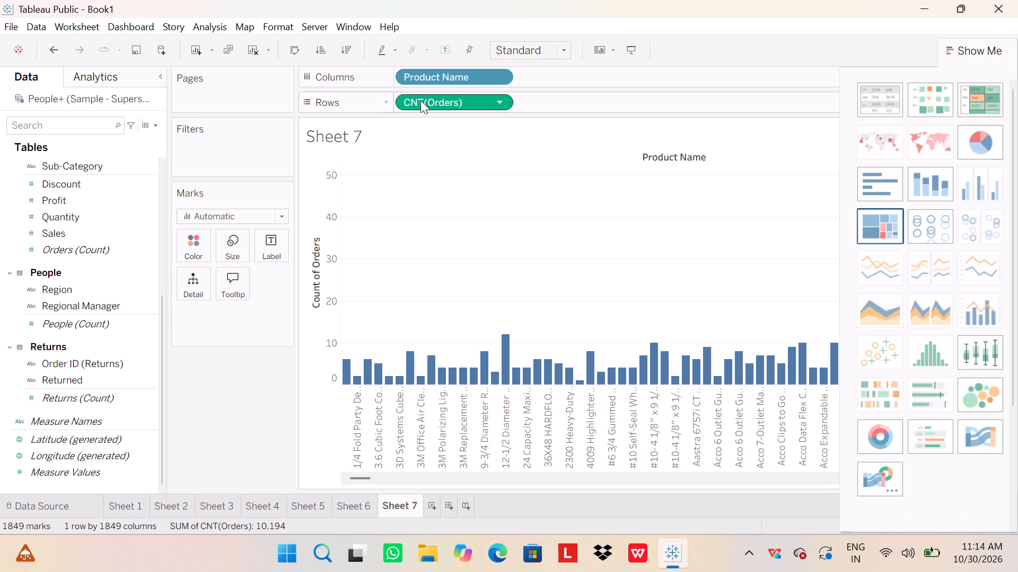
Replace Product Name and the Orders count on Sheet 7 with the Quantity measure on Rows.
{"action": "left_click_drag", "start_coordinate": [438, 79], "coordinate": [29, 254]}
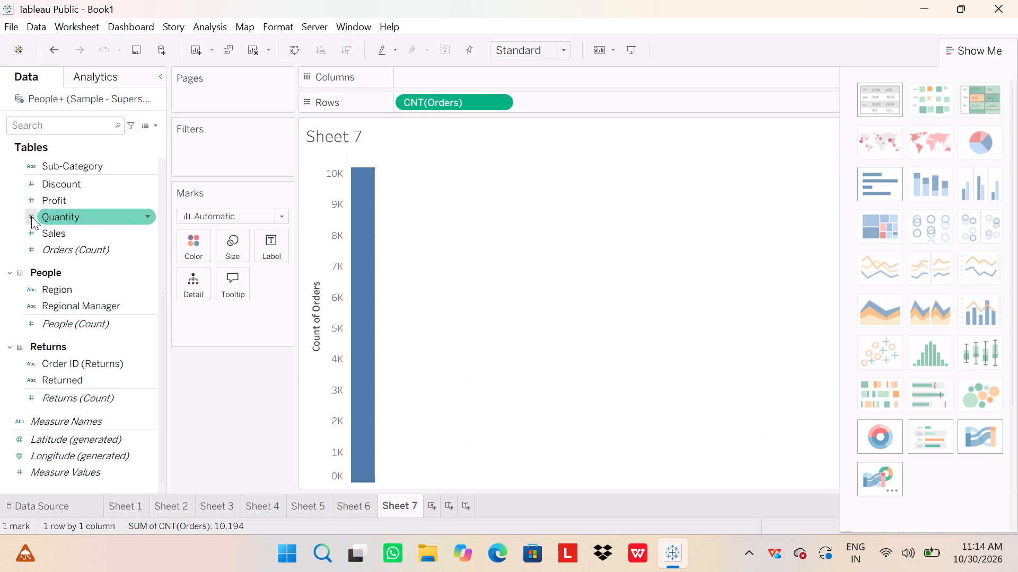
{"action": "left_click_drag", "start_coordinate": [48, 218], "coordinate": [449, 105]}
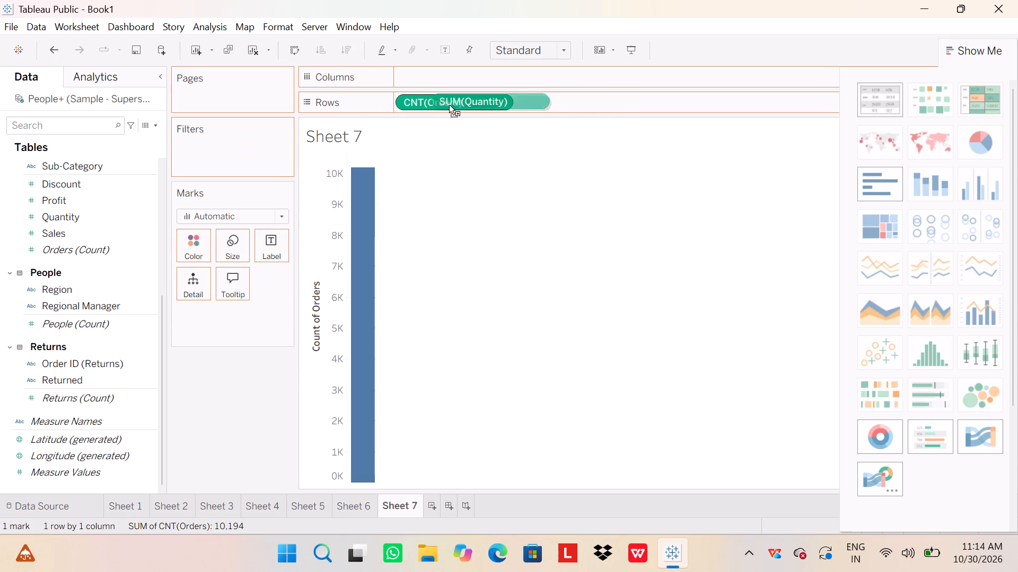
{"action": "left_click_drag", "start_coordinate": [449, 105], "coordinate": [529, 109]}
{"action": "left_click_drag", "start_coordinate": [460, 99], "coordinate": [388, 185]}
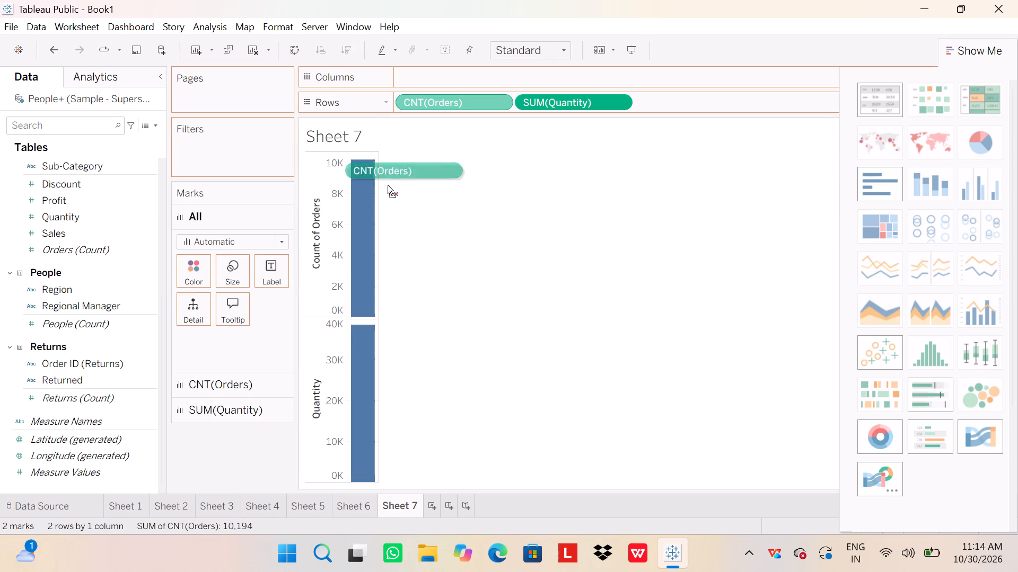
{"action": "left_click_drag", "start_coordinate": [388, 185], "coordinate": [58, 310]}
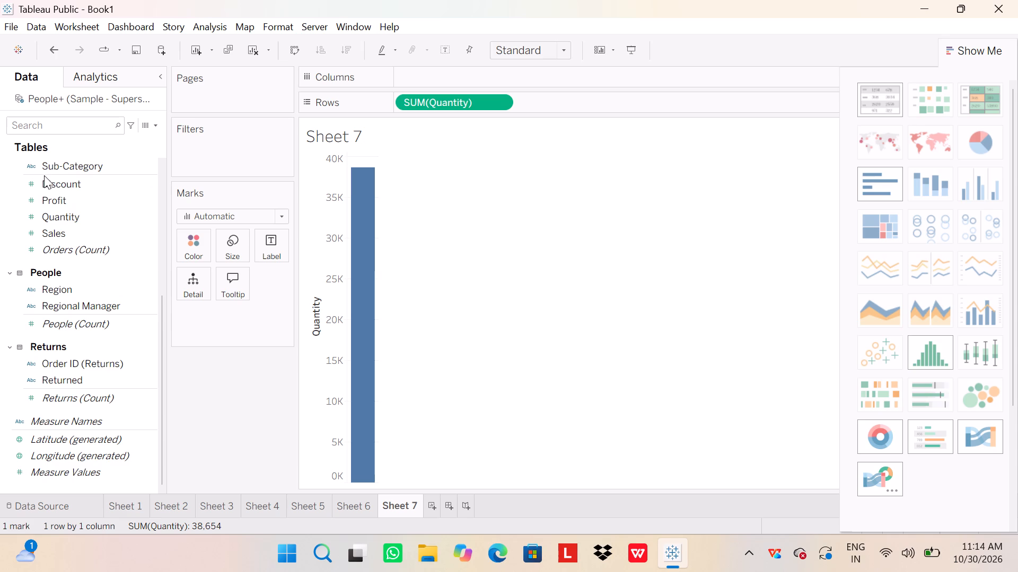
Add Order Date to Columns on Sheet 7 and convert the Quantity chart into a treemap.
{"action": "scroll", "coordinate": [44, 175], "scroll_direction": "up", "scroll_amount": 6}
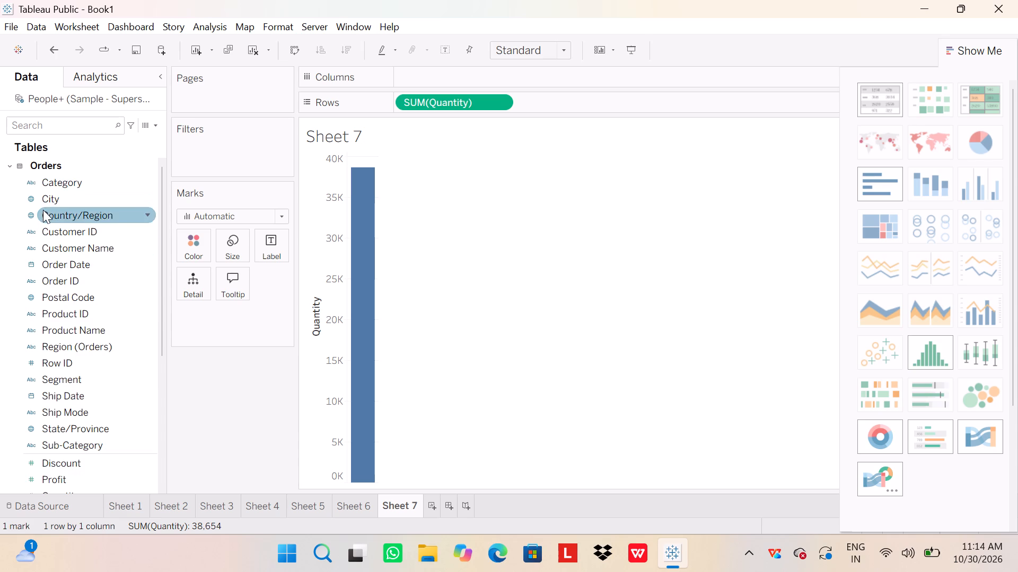
{"action": "left_click_drag", "start_coordinate": [43, 210], "coordinate": [390, 76]}
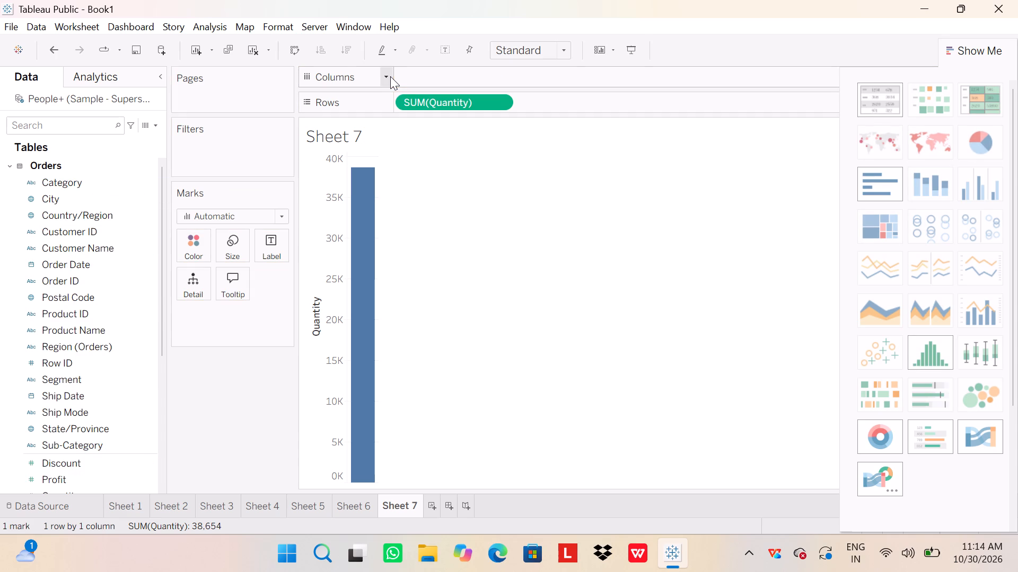
{"action": "left_click_drag", "start_coordinate": [50, 251], "coordinate": [41, 267]}
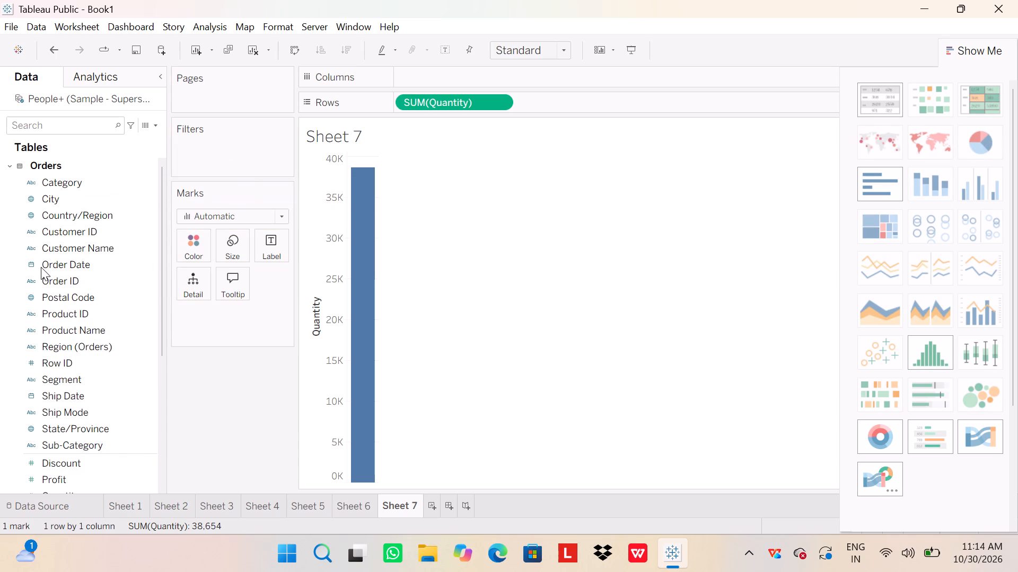
{"action": "left_click_drag", "start_coordinate": [51, 264], "coordinate": [416, 78]}
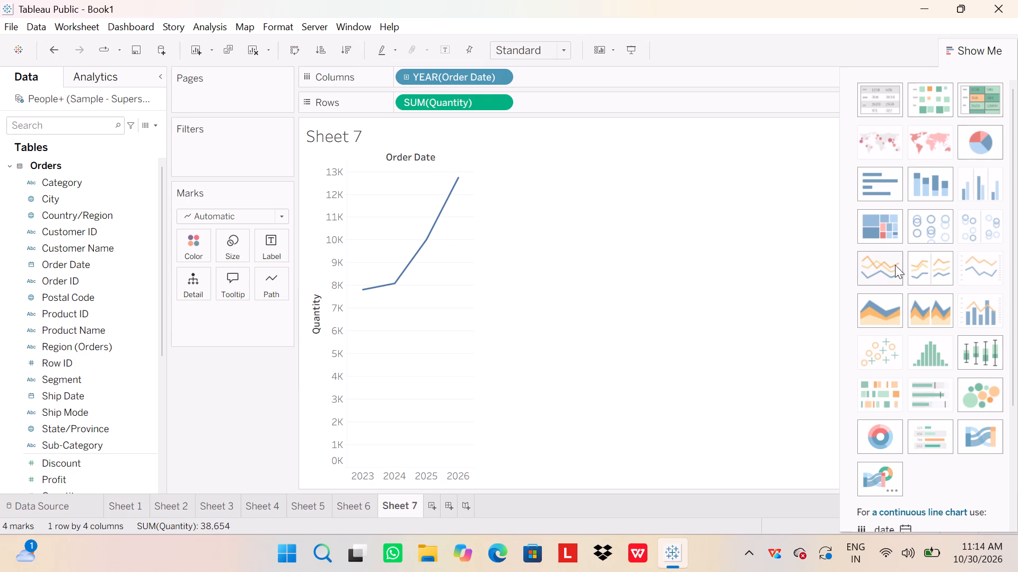
{"action": "left_click", "coordinate": [885, 235]}
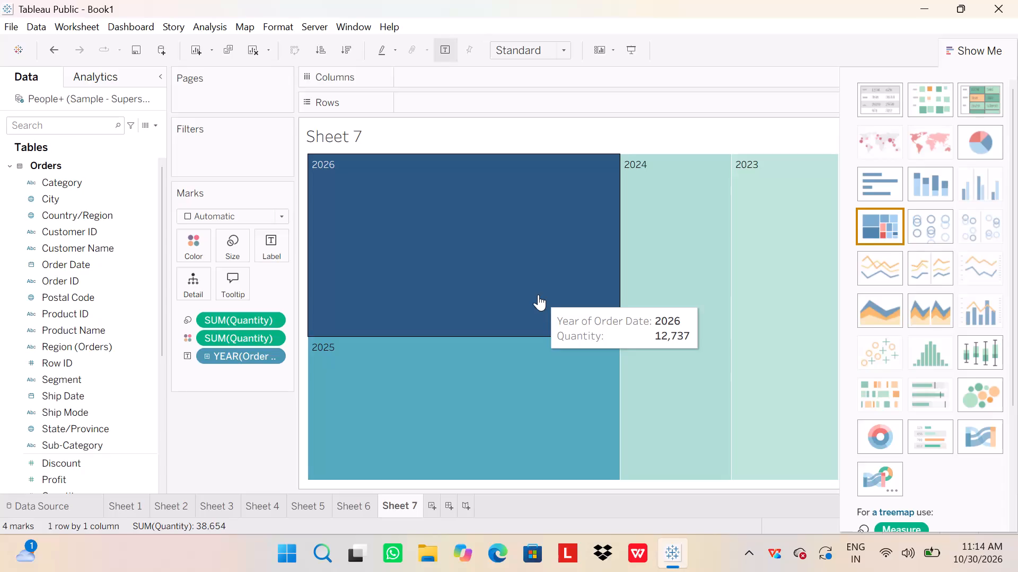
Add a new blank worksheet after Sheet 7.
{"action": "left_click", "coordinate": [429, 505]}
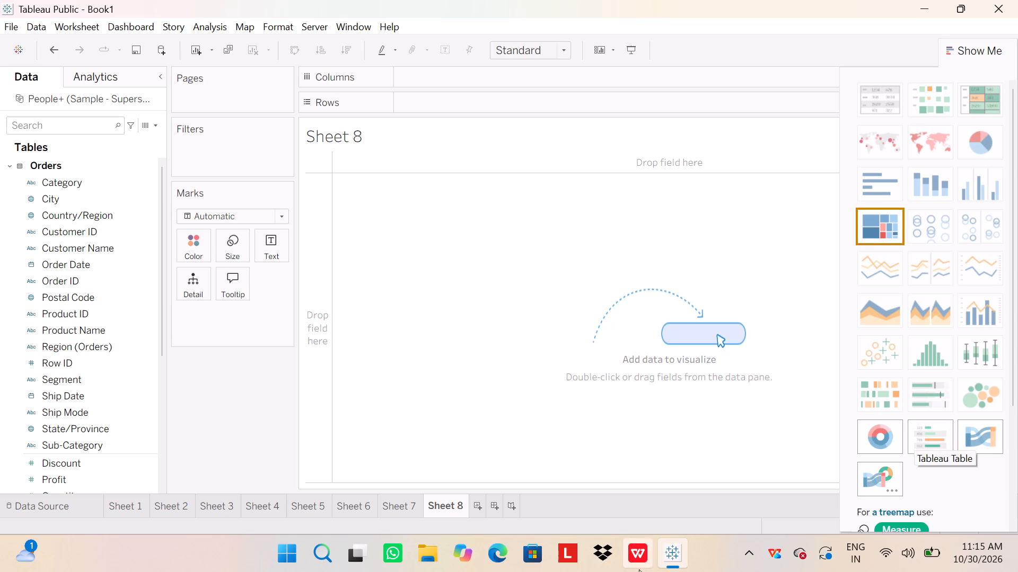
Open Sheet 2 to review its line chart of Discount and Profit by order year.
{"action": "left_click", "coordinate": [170, 512]}
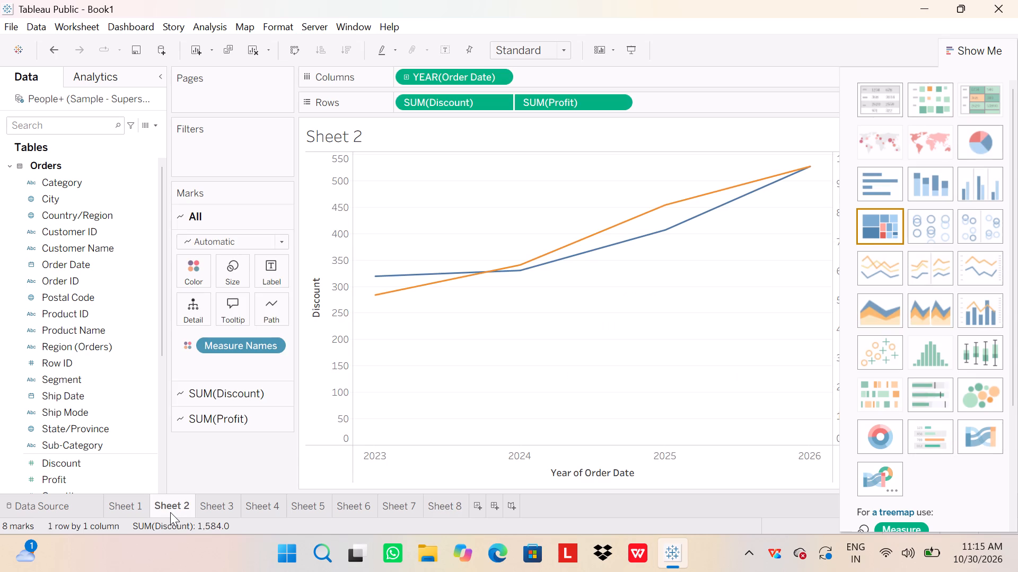
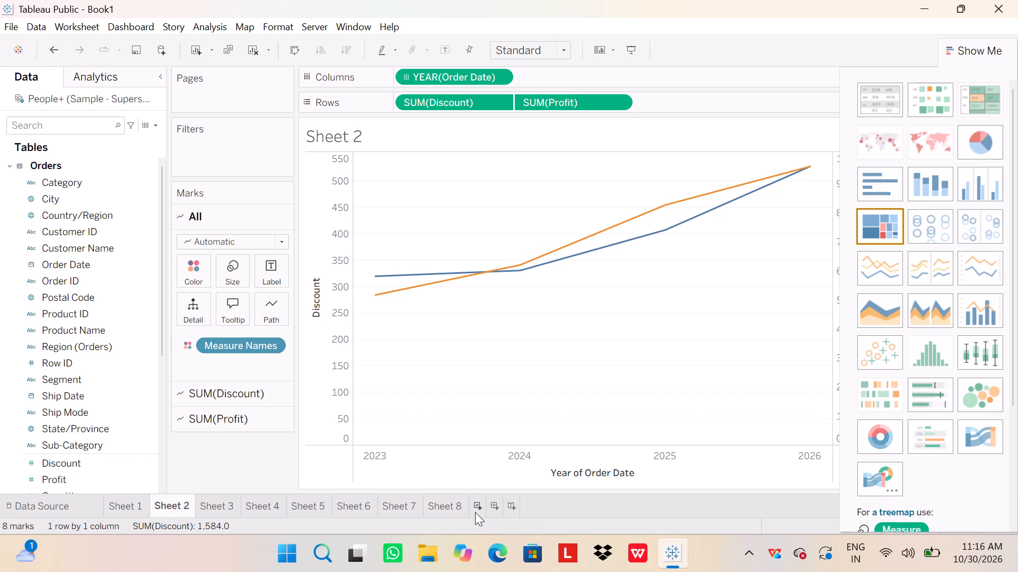
Add another blank worksheet after Sheet 8.
{"action": "left_click", "coordinate": [477, 513]}
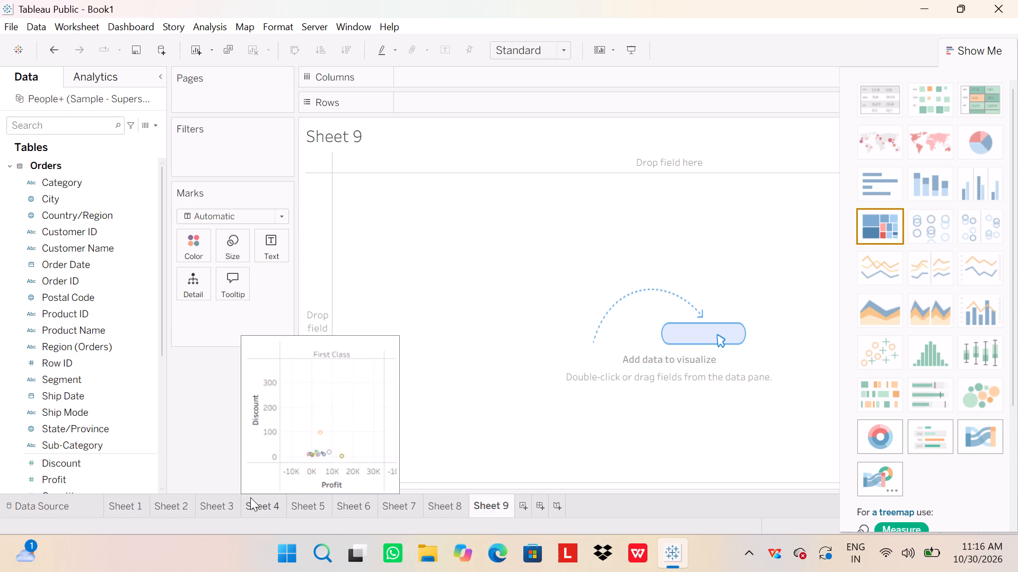
On Sheet 8, place Segment on Columns and the Orders count on Rows.
{"action": "left_click", "coordinate": [443, 508]}
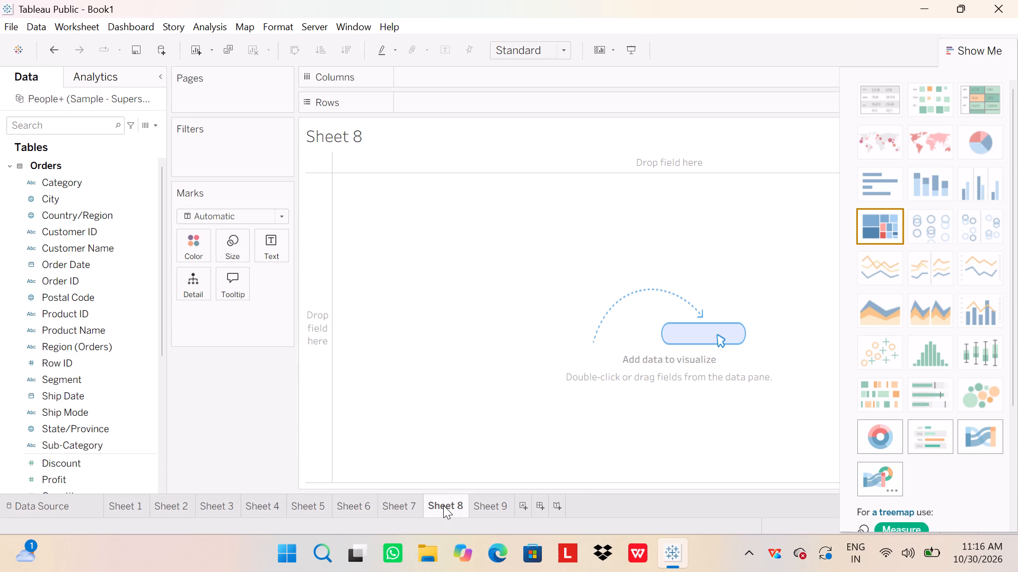
{"action": "left_click_drag", "start_coordinate": [443, 505], "coordinate": [407, 504]}
{"action": "left_click", "coordinate": [407, 504]}
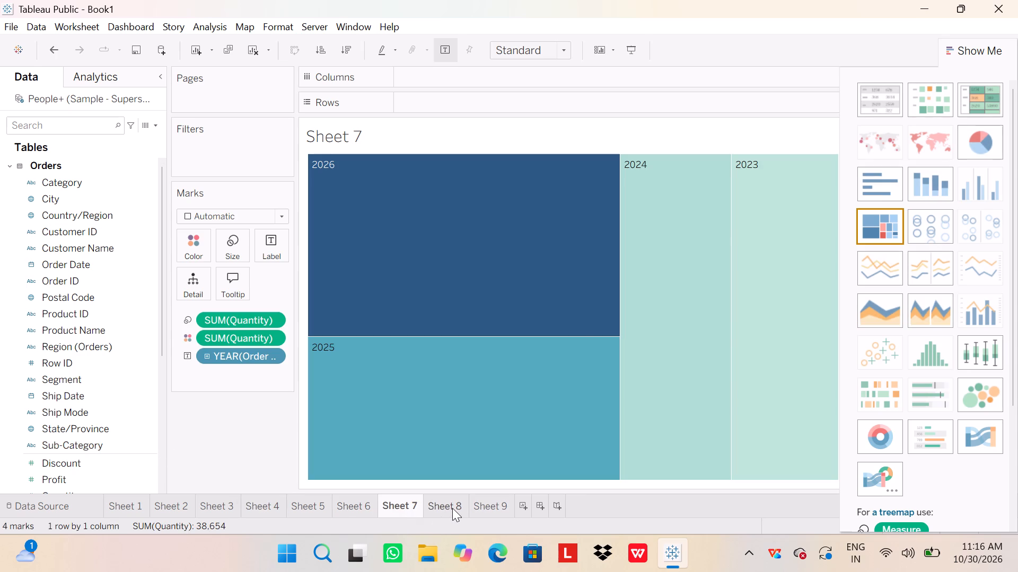
{"action": "left_click", "coordinate": [452, 508]}
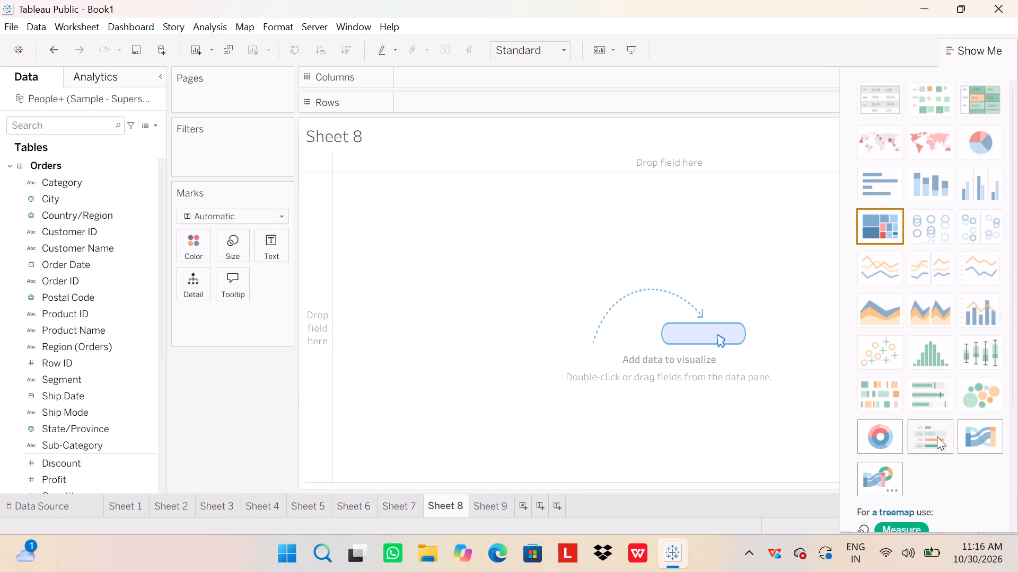
{"action": "left_click", "coordinate": [931, 406]}
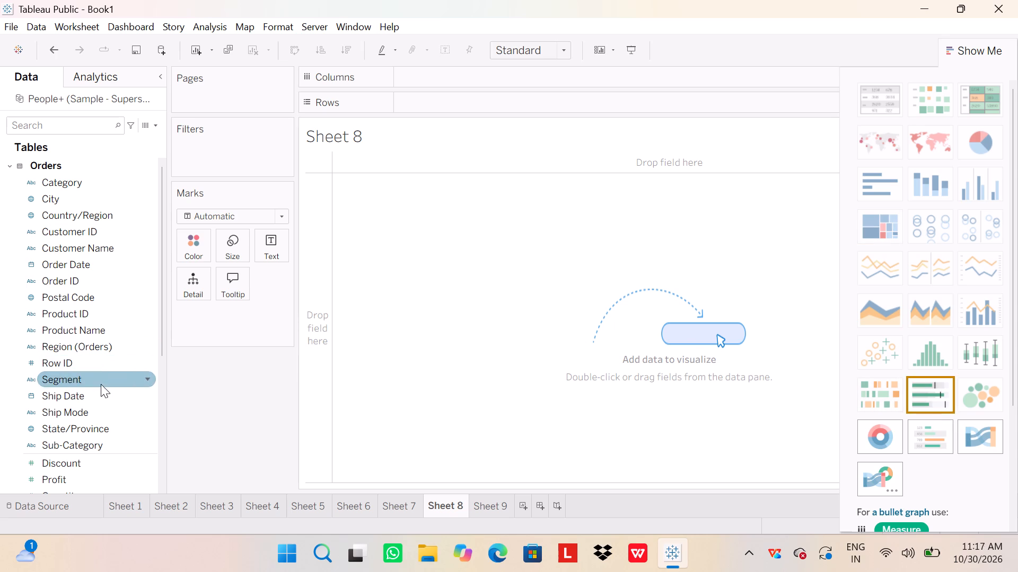
{"action": "left_click_drag", "start_coordinate": [89, 380], "coordinate": [471, 140]}
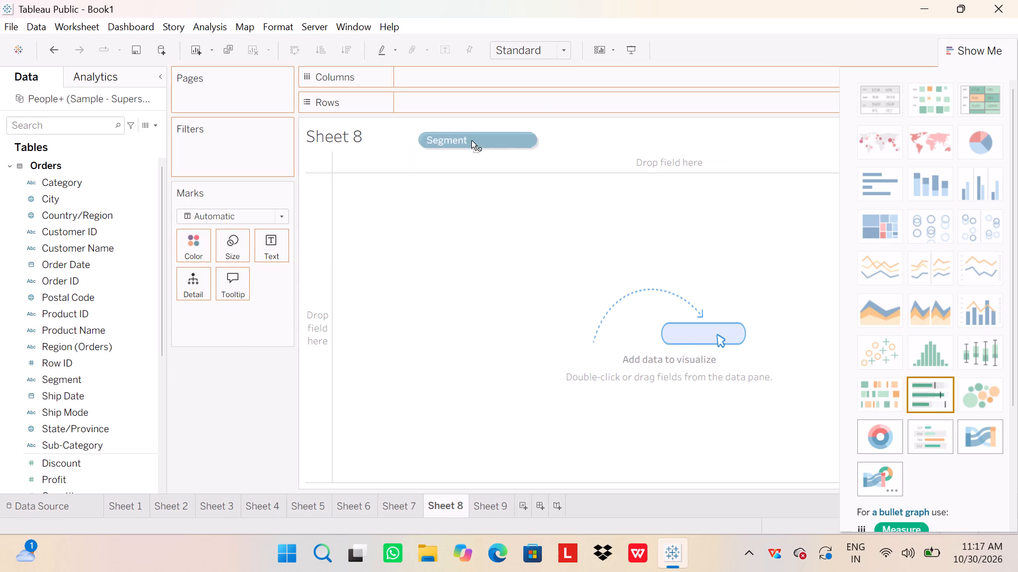
{"action": "left_click_drag", "start_coordinate": [471, 140], "coordinate": [455, 72]}
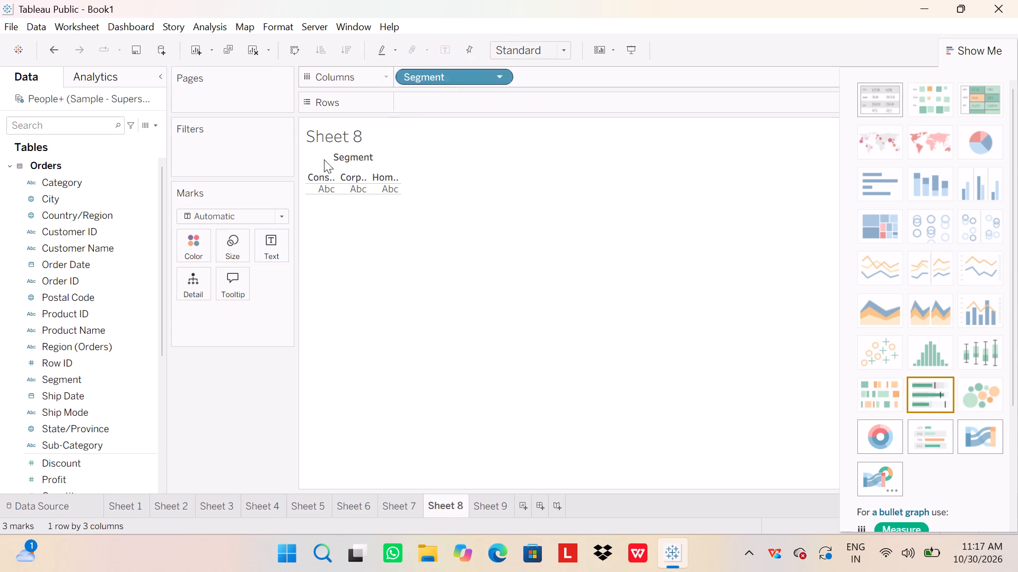
{"action": "scroll", "coordinate": [86, 472], "scroll_direction": "down", "scroll_amount": 1}
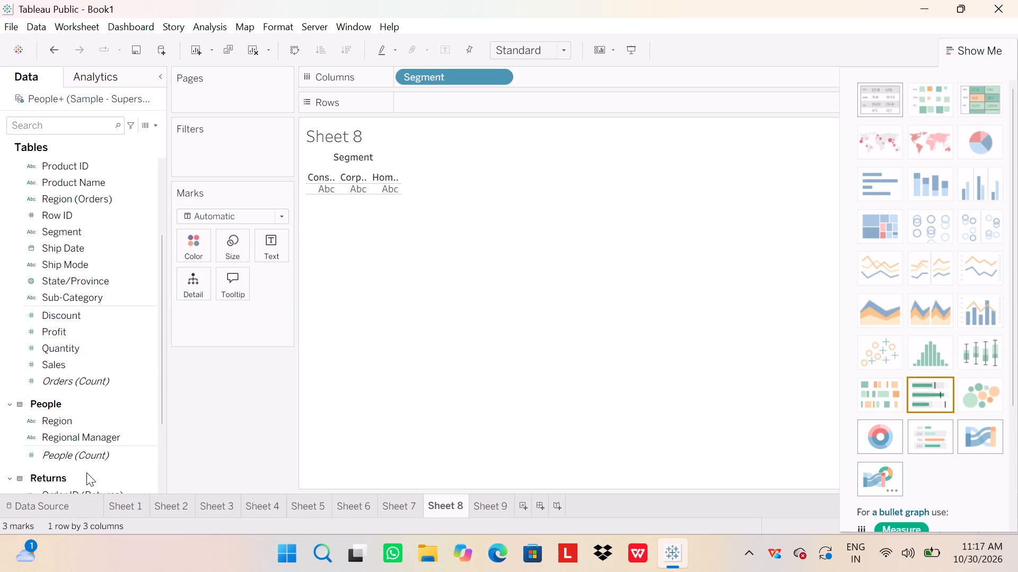
{"action": "scroll", "coordinate": [86, 472], "scroll_direction": "down", "scroll_amount": 1}
{"action": "left_click_drag", "start_coordinate": [75, 387], "coordinate": [475, 111]}
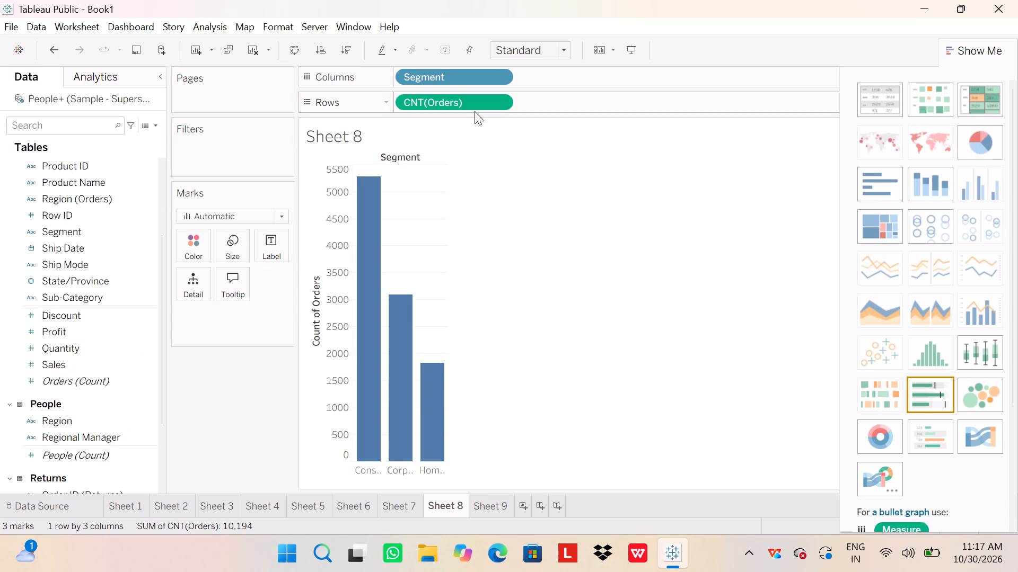
Convert the Sheet 8 Orders-by-Segment chart into a bullet graph, letting Show Me choose the missing measure.
{"action": "left_click", "coordinate": [934, 392]}
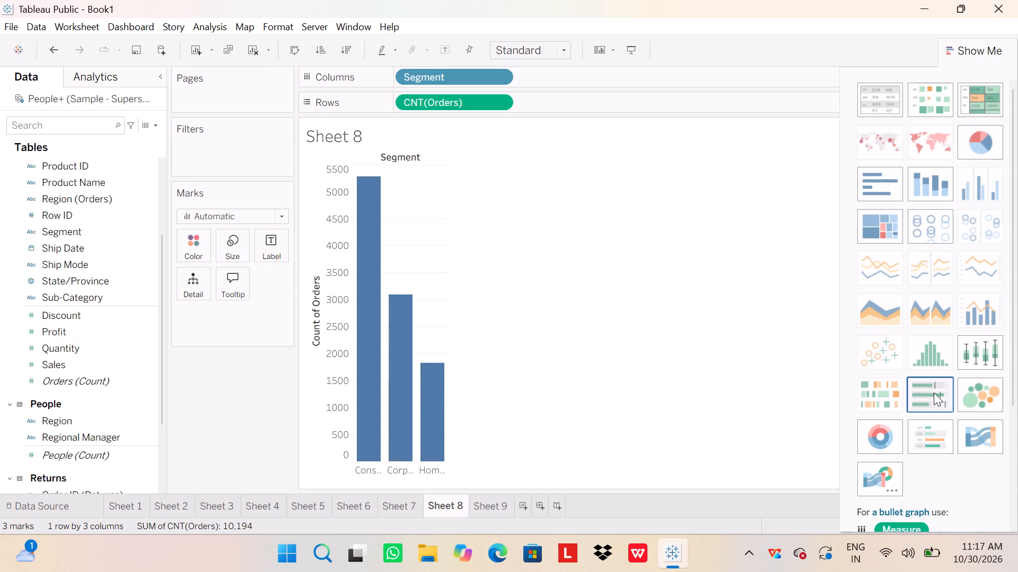
{"action": "left_click", "coordinate": [922, 396]}
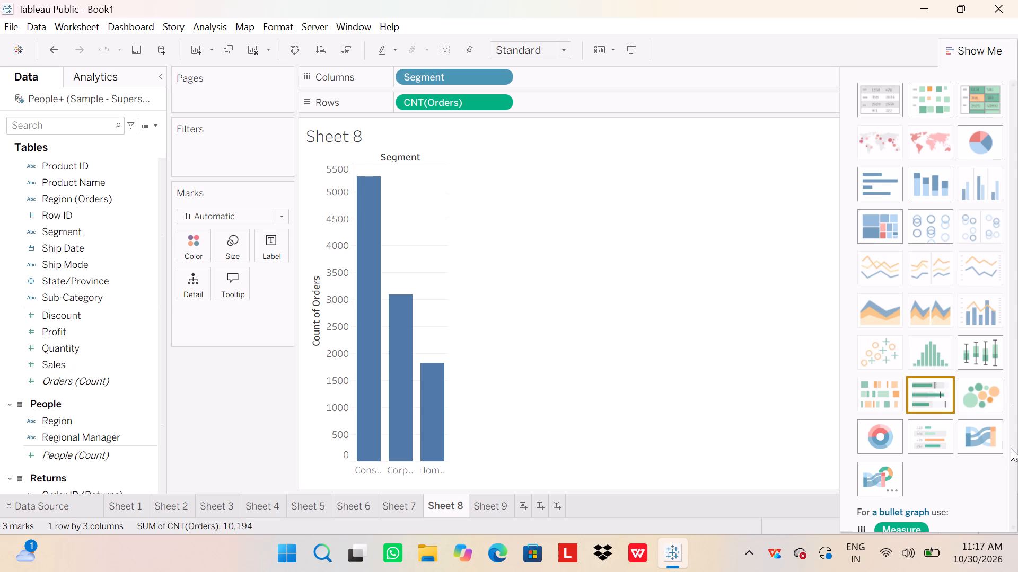
{"action": "left_click", "coordinate": [1011, 448]}
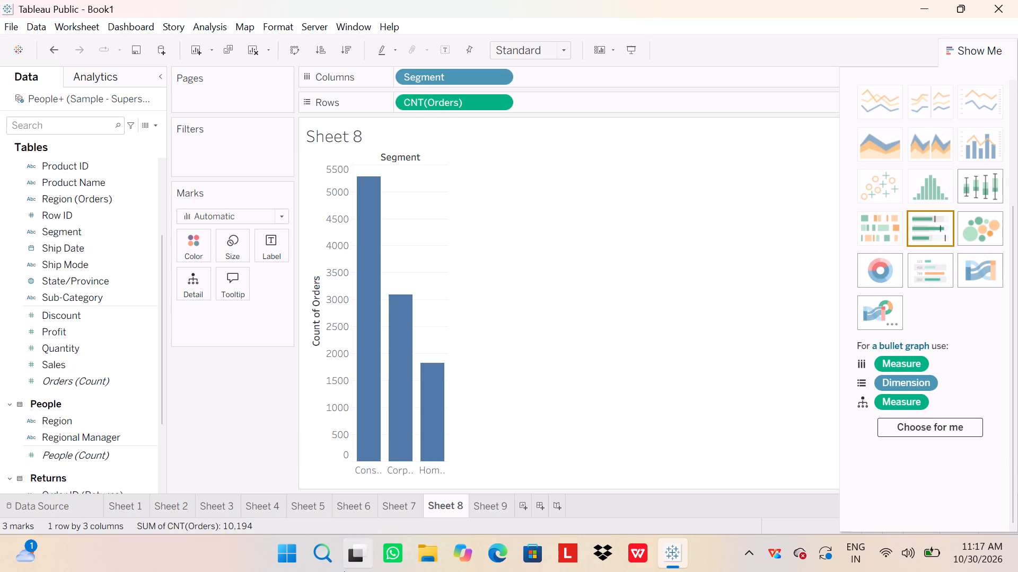
{"action": "left_click", "coordinate": [206, 513]}
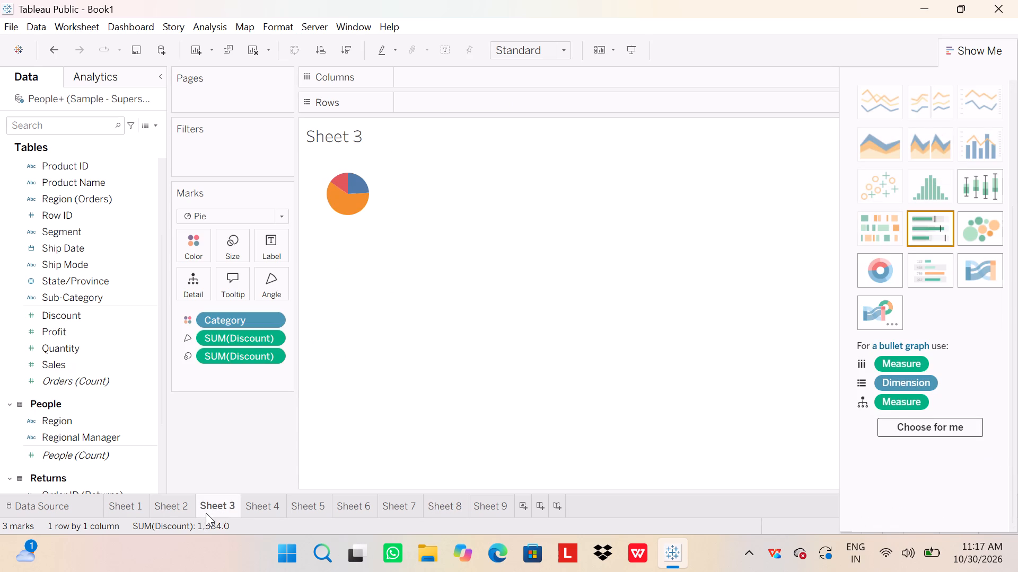
{"action": "left_click", "coordinate": [455, 511]}
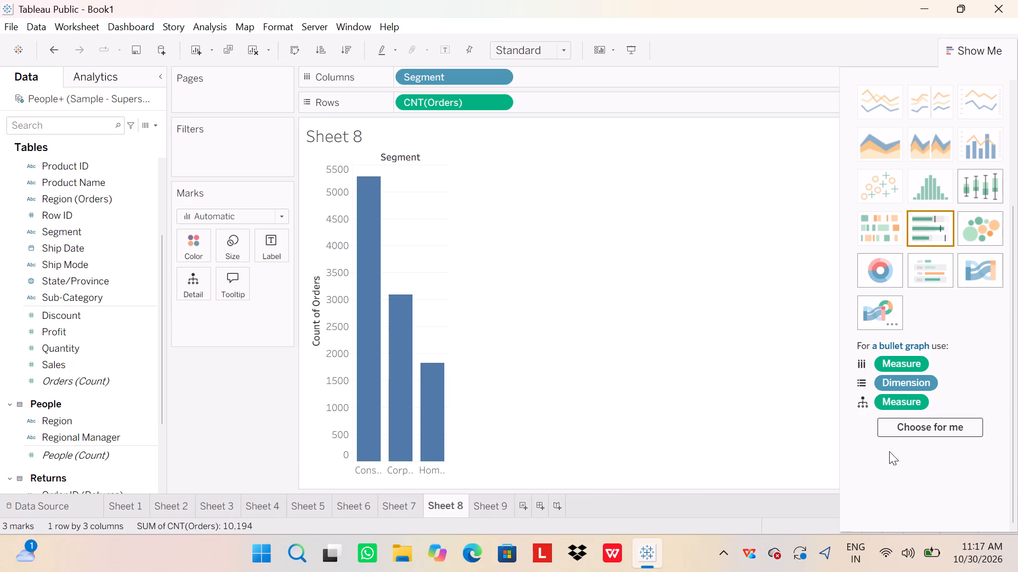
{"action": "left_click", "coordinate": [933, 431]}
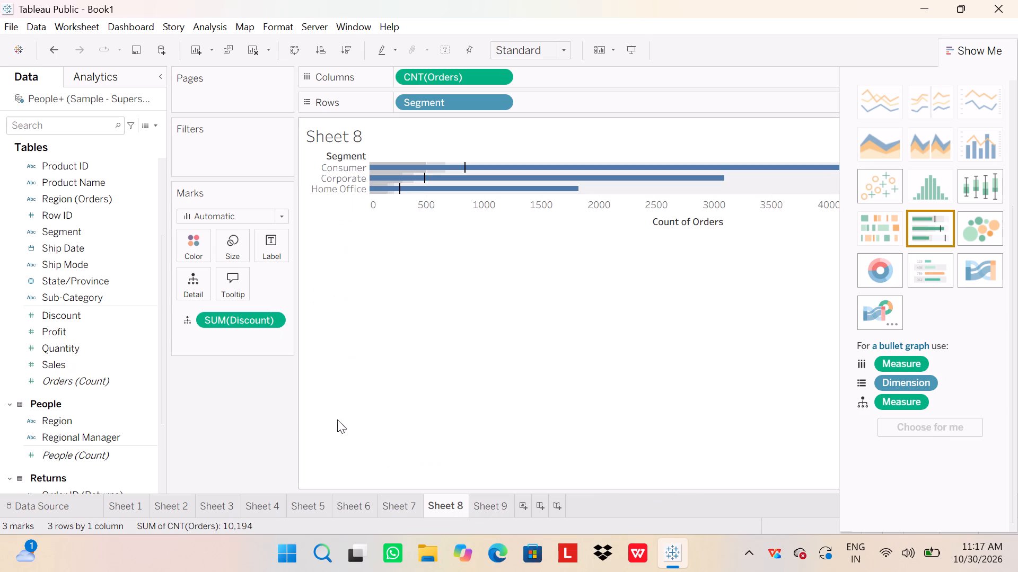
Review the pie chart on Sheet 3 and return to Sheet 8.
{"action": "left_click", "coordinate": [216, 494]}
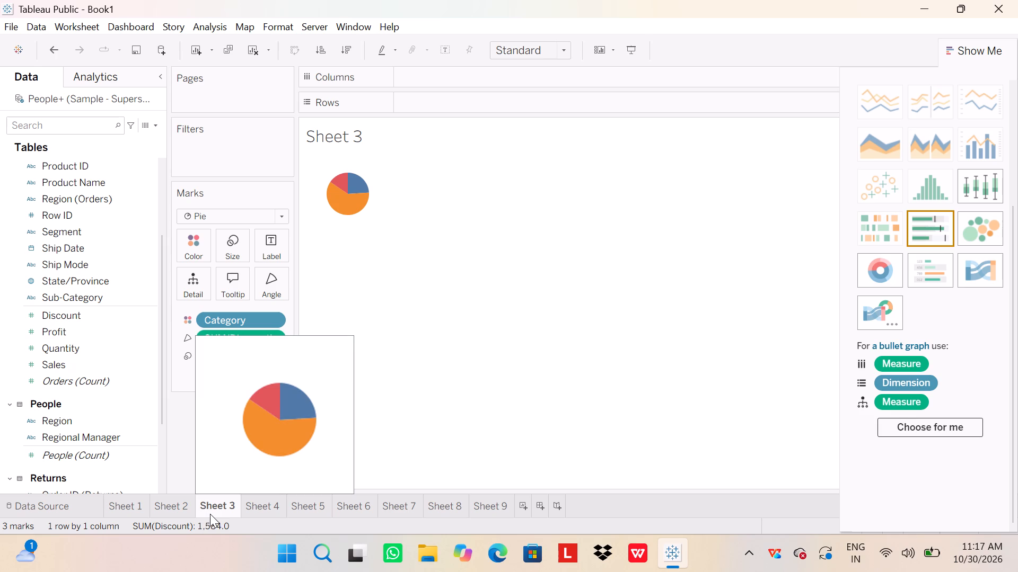
{"action": "left_click", "coordinate": [212, 508]}
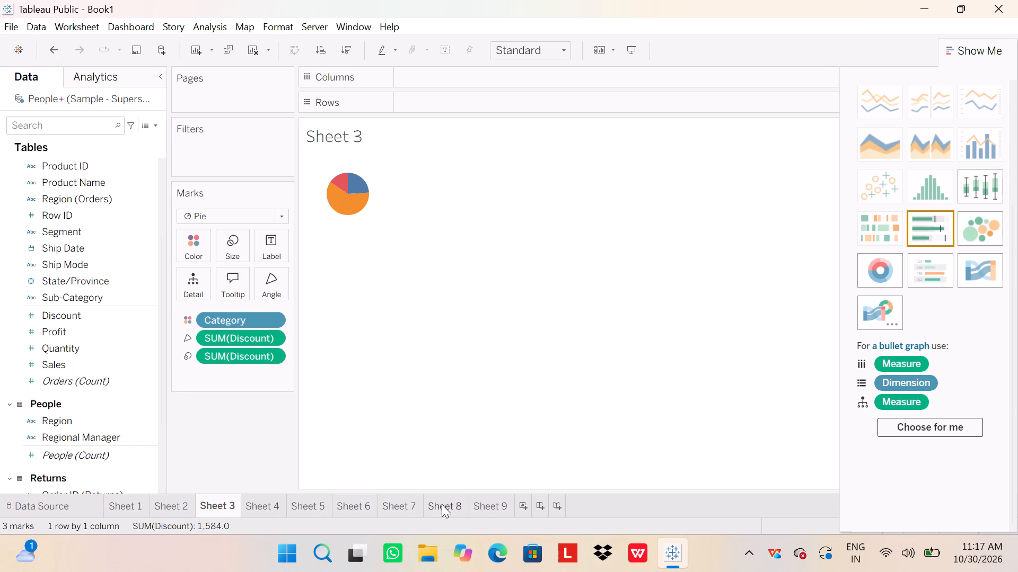
{"action": "left_click", "coordinate": [455, 500]}
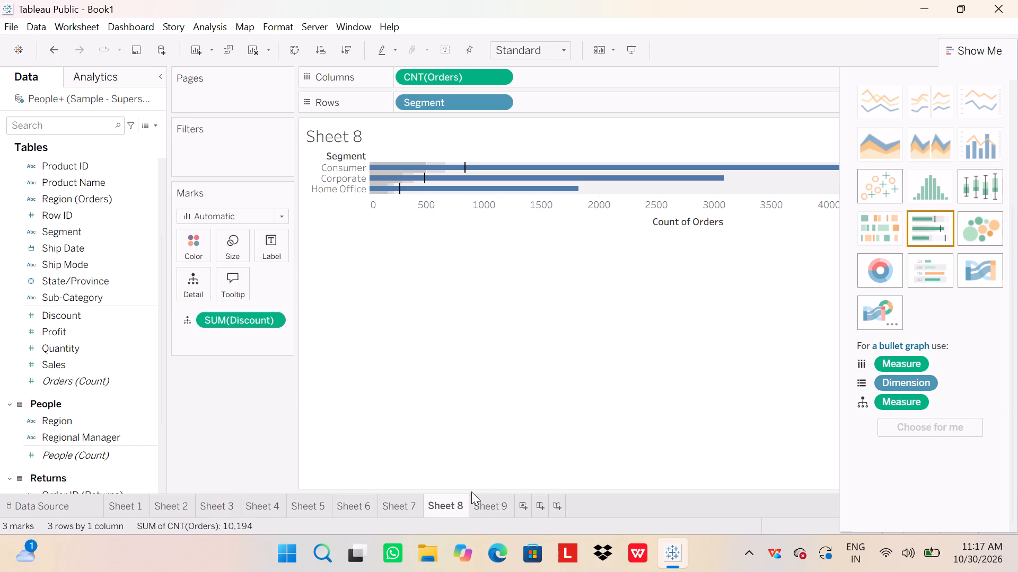
On Sheet 9, place Ship Mode on Columns and the Sales measure on Rows.
{"action": "left_click", "coordinate": [494, 511]}
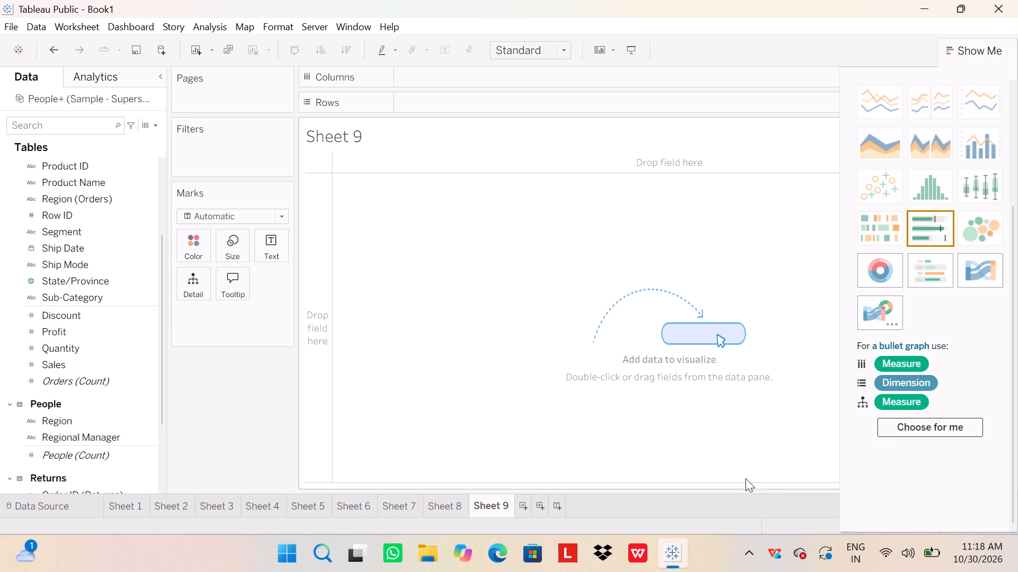
{"action": "left_click", "coordinate": [959, 172]}
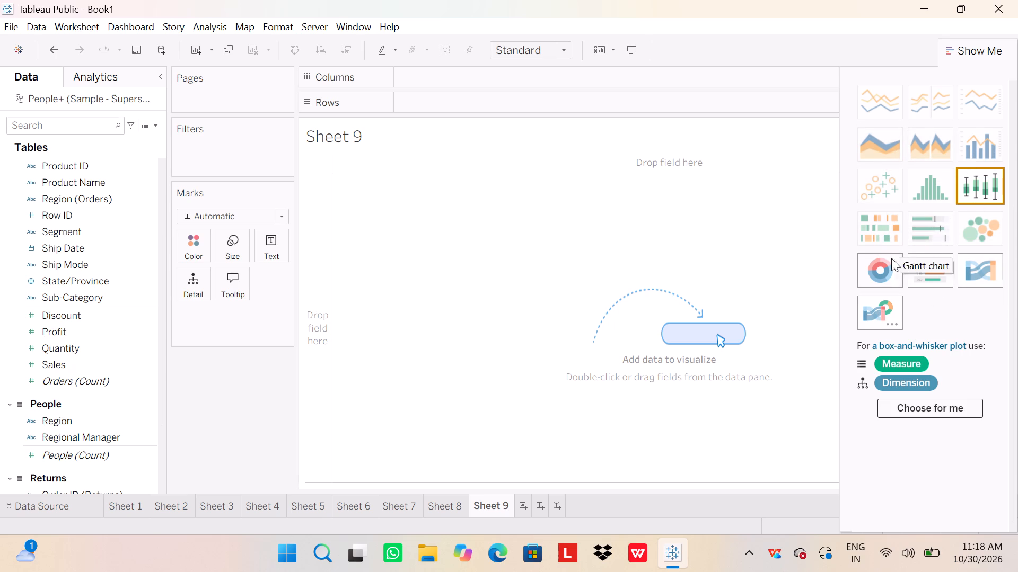
{"action": "left_click", "coordinate": [1015, 175]}
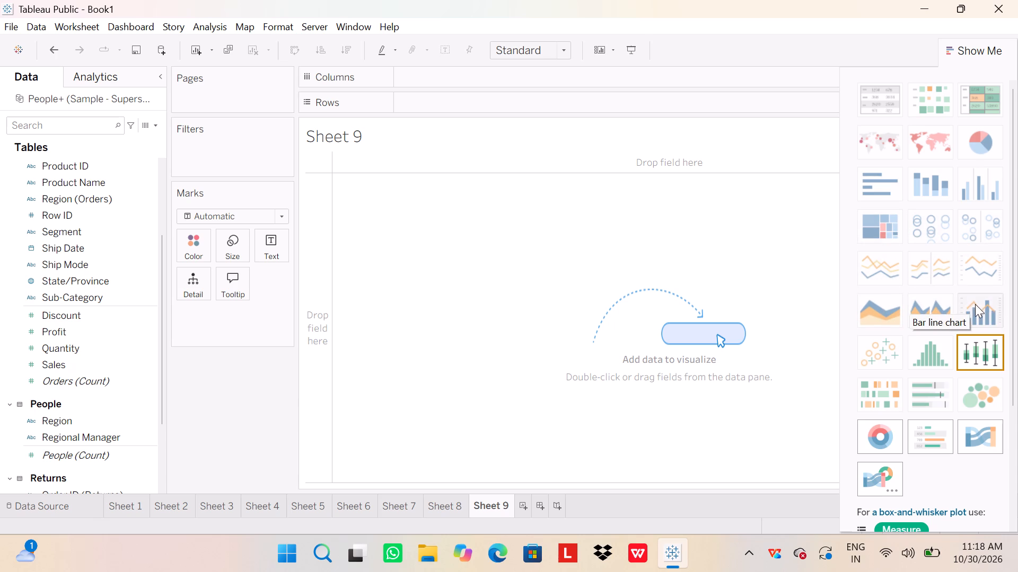
{"action": "left_click", "coordinate": [924, 358]}
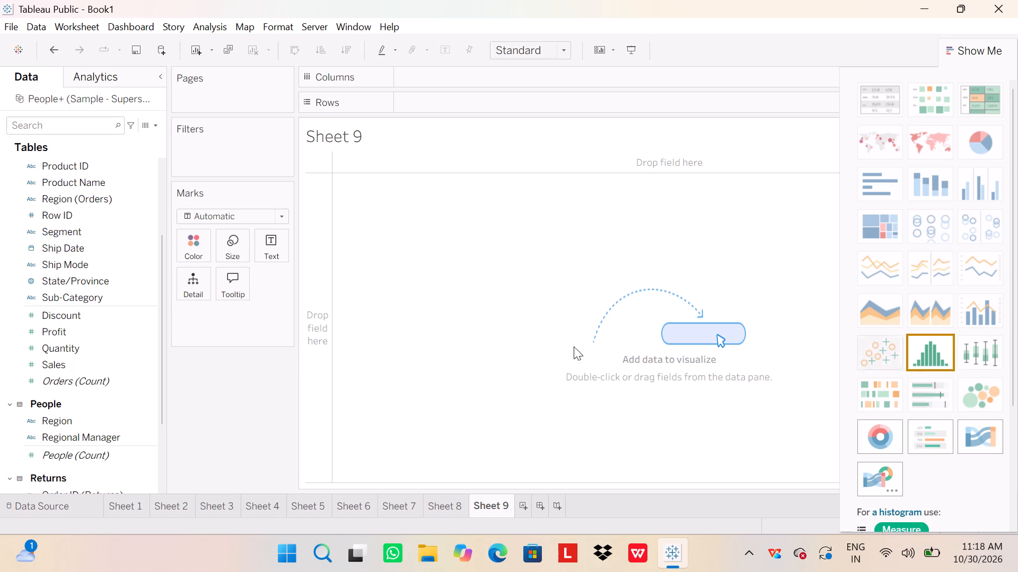
{"action": "left_click_drag", "start_coordinate": [36, 243], "coordinate": [141, 244]}
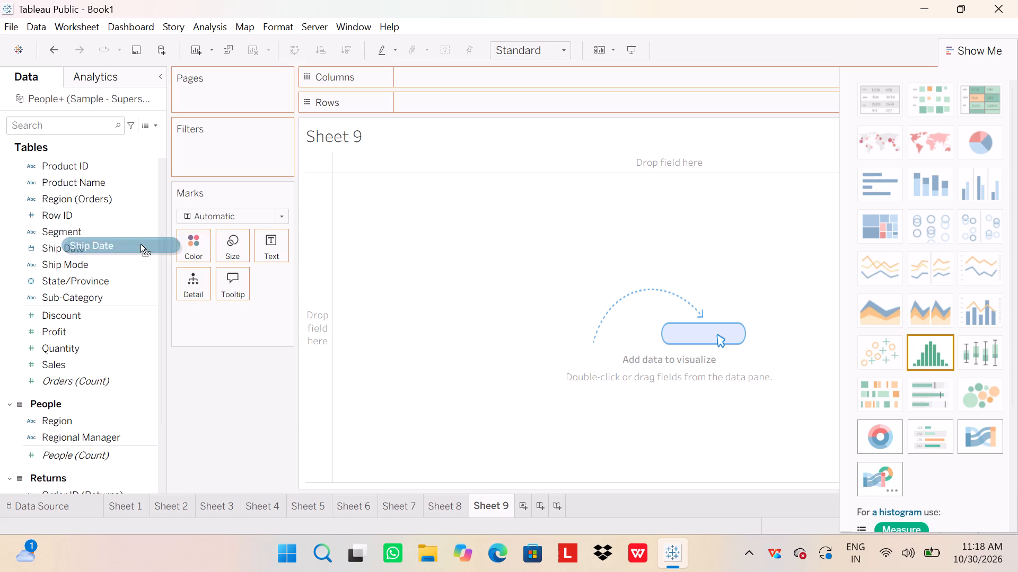
{"action": "left_click_drag", "start_coordinate": [141, 244], "coordinate": [56, 238]}
{"action": "left_click_drag", "start_coordinate": [57, 265], "coordinate": [310, 152]}
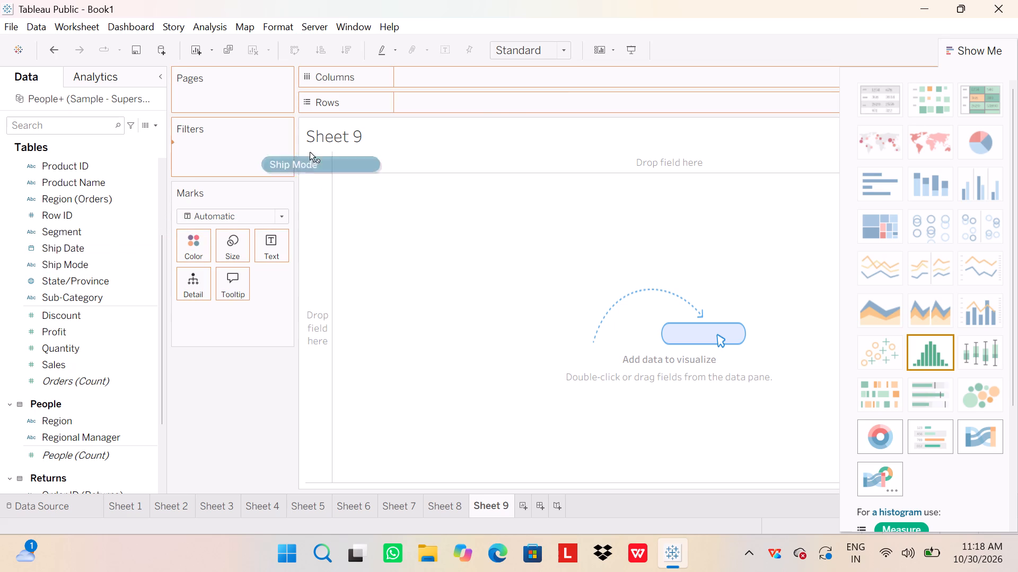
{"action": "left_click_drag", "start_coordinate": [310, 152], "coordinate": [462, 83]}
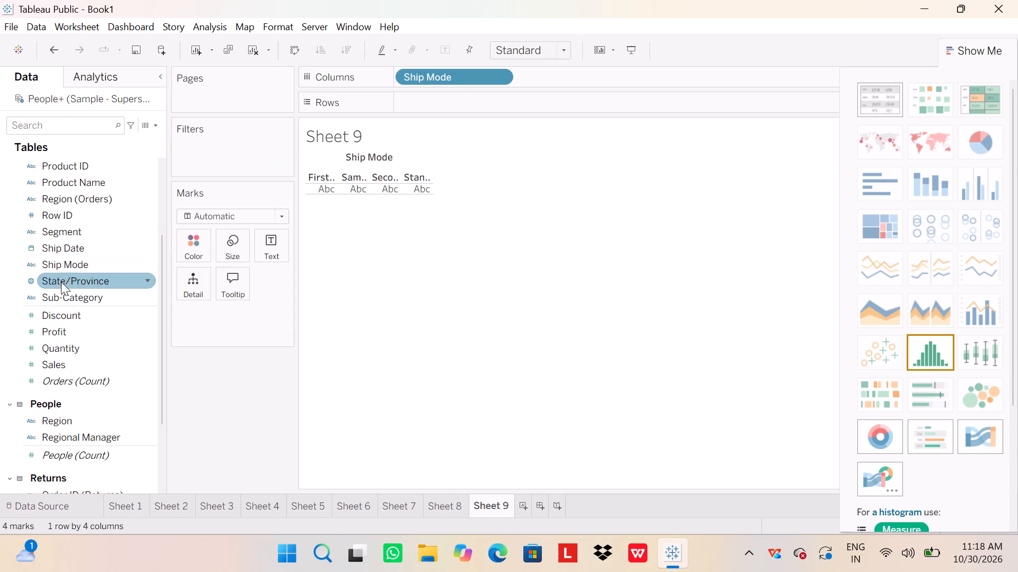
{"action": "left_click_drag", "start_coordinate": [48, 357], "coordinate": [278, 227]}
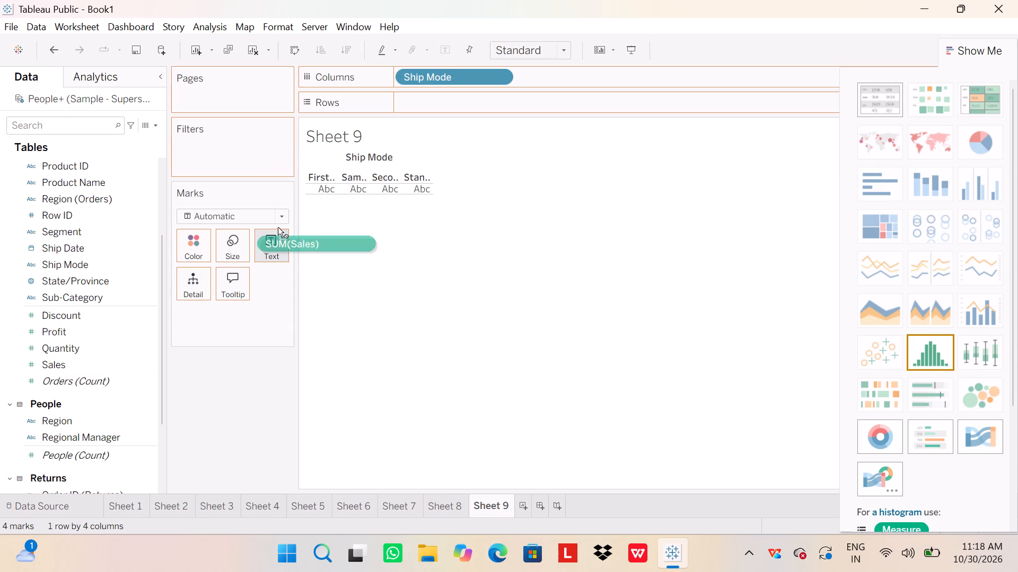
{"action": "left_click_drag", "start_coordinate": [278, 227], "coordinate": [411, 97]}
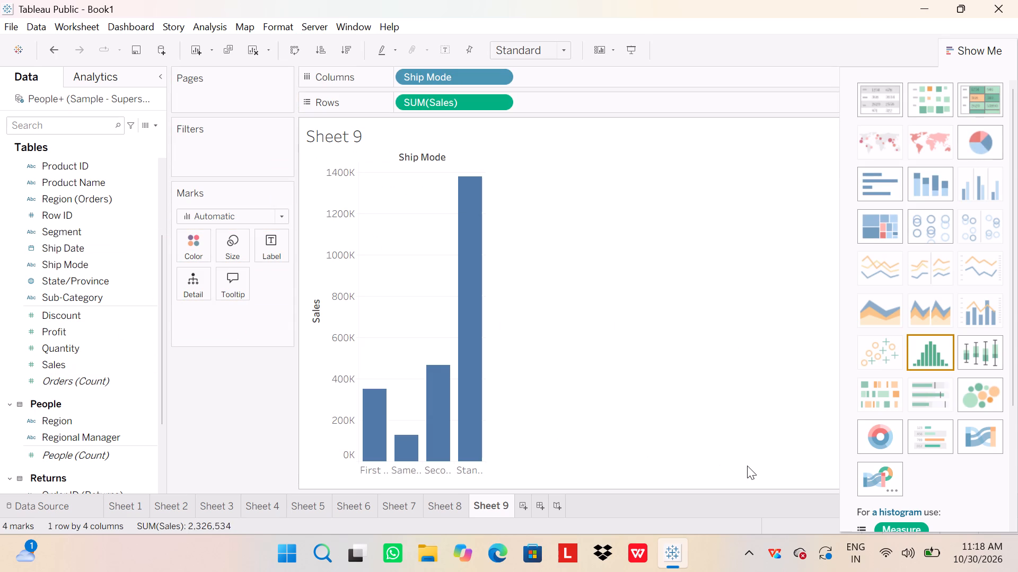
Convert the Sheet 9 Sales chart into a histogram using Show Me's automatic field choice.
{"action": "scroll", "coordinate": [901, 493], "scroll_direction": "down", "scroll_amount": 1}
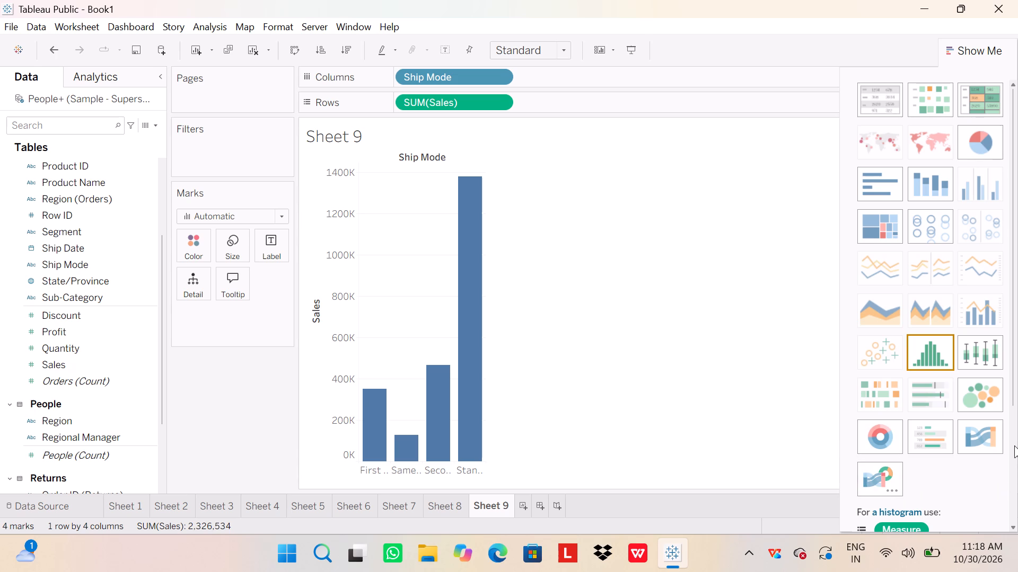
{"action": "left_click", "coordinate": [1014, 445]}
{"action": "left_click", "coordinate": [956, 406]}
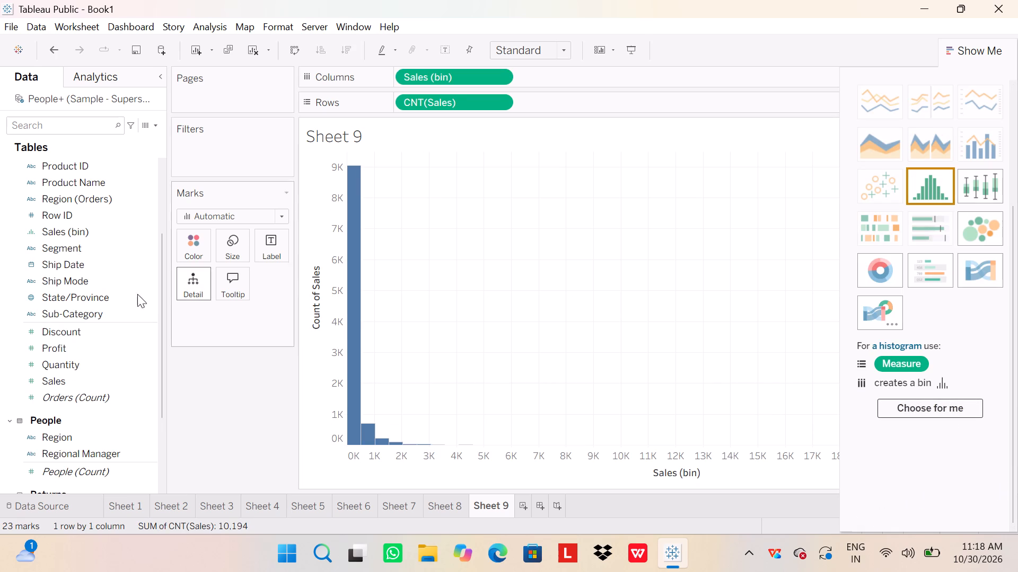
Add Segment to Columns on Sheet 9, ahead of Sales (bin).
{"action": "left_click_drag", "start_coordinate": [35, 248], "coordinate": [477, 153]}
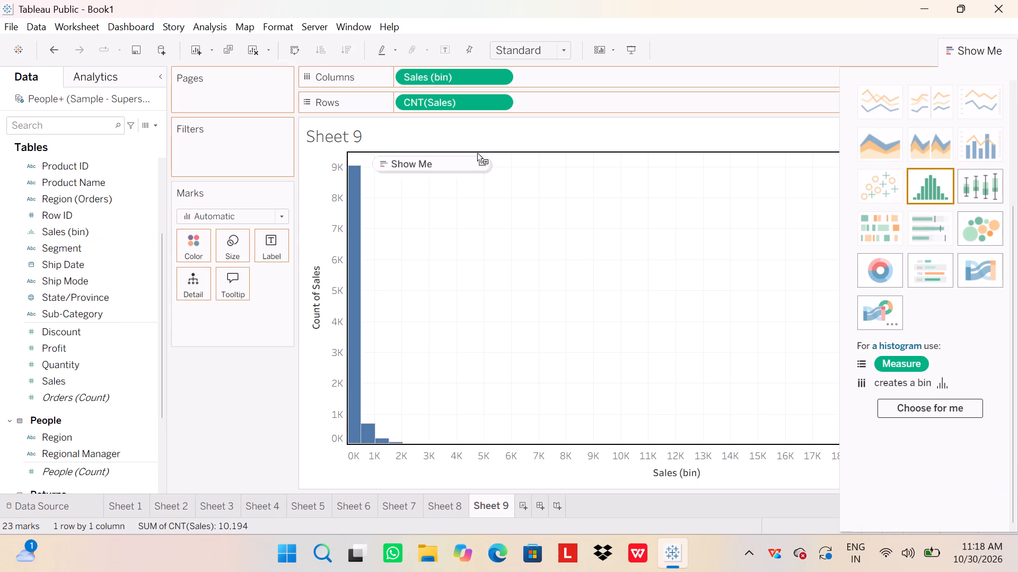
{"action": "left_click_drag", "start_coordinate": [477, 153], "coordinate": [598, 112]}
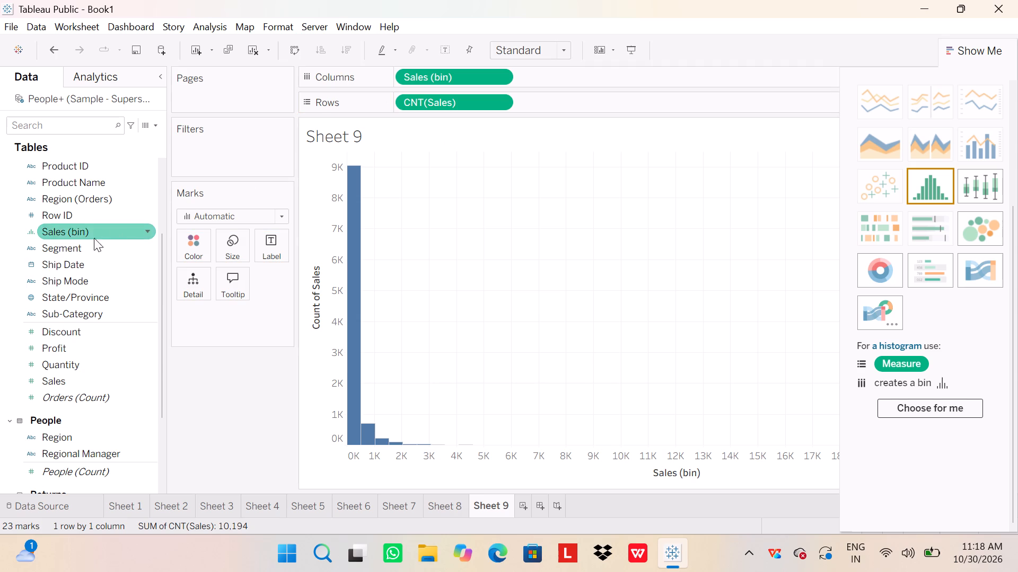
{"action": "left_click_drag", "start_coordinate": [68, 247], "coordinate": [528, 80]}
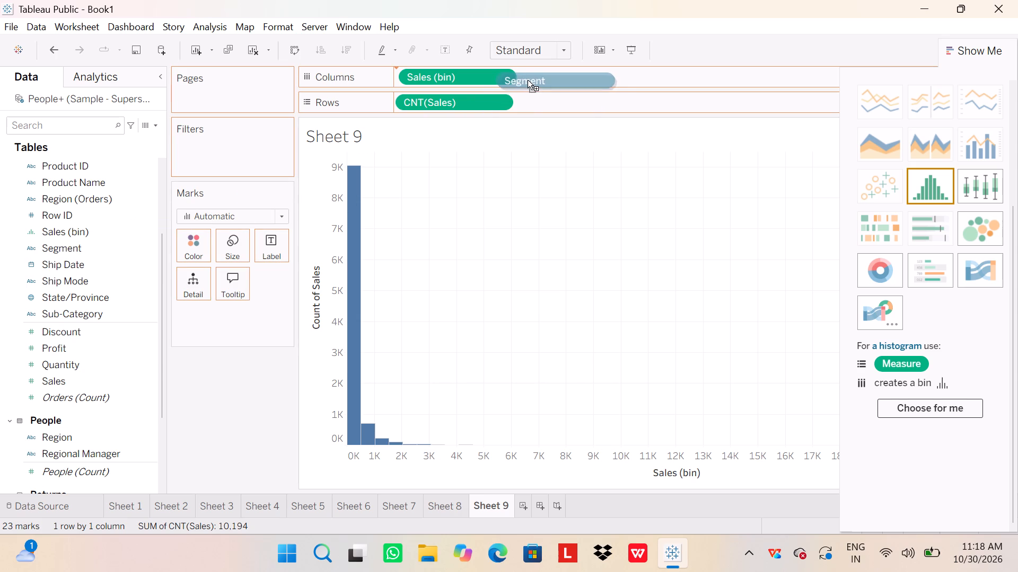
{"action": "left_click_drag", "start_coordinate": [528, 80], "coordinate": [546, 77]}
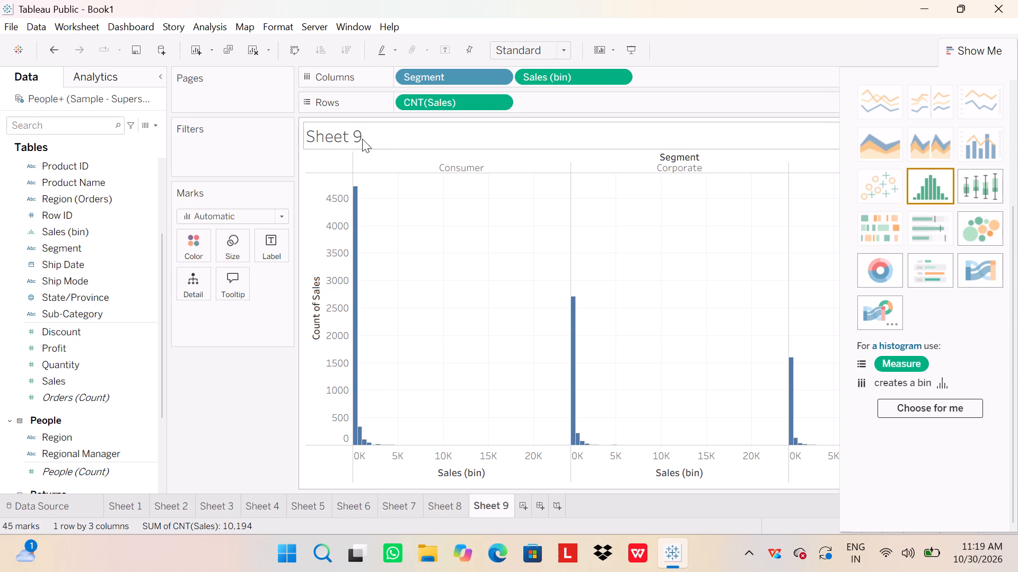
Move Sales (bin) from Columns to Rows on Sheet 9, after the Sales count.
{"action": "left_click_drag", "start_coordinate": [530, 77], "coordinate": [531, 100]}
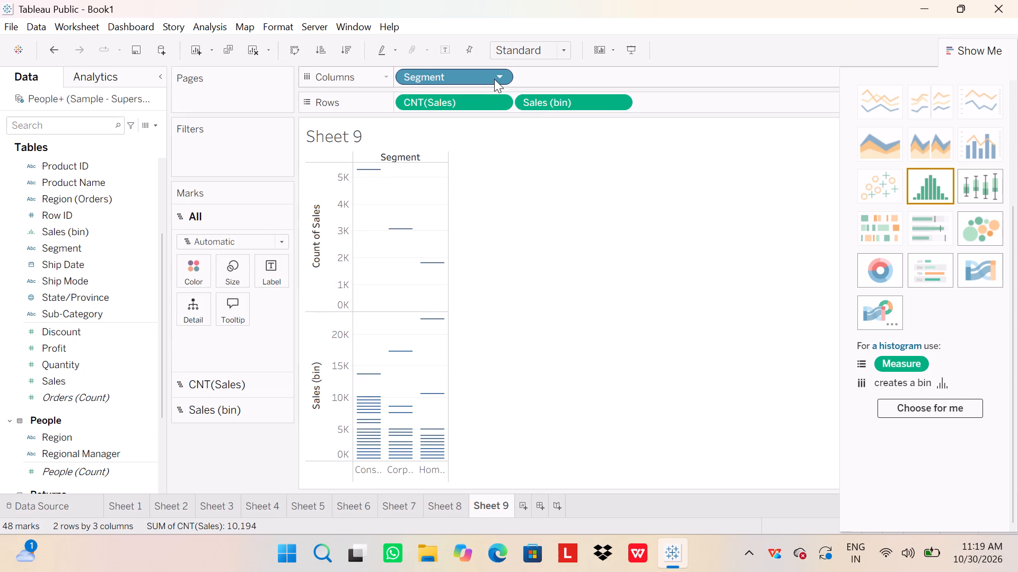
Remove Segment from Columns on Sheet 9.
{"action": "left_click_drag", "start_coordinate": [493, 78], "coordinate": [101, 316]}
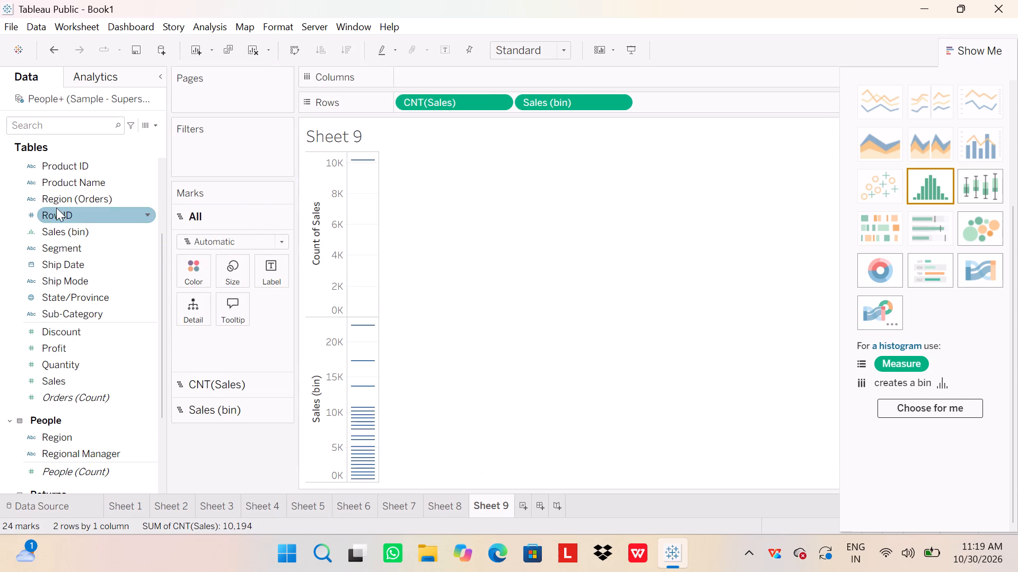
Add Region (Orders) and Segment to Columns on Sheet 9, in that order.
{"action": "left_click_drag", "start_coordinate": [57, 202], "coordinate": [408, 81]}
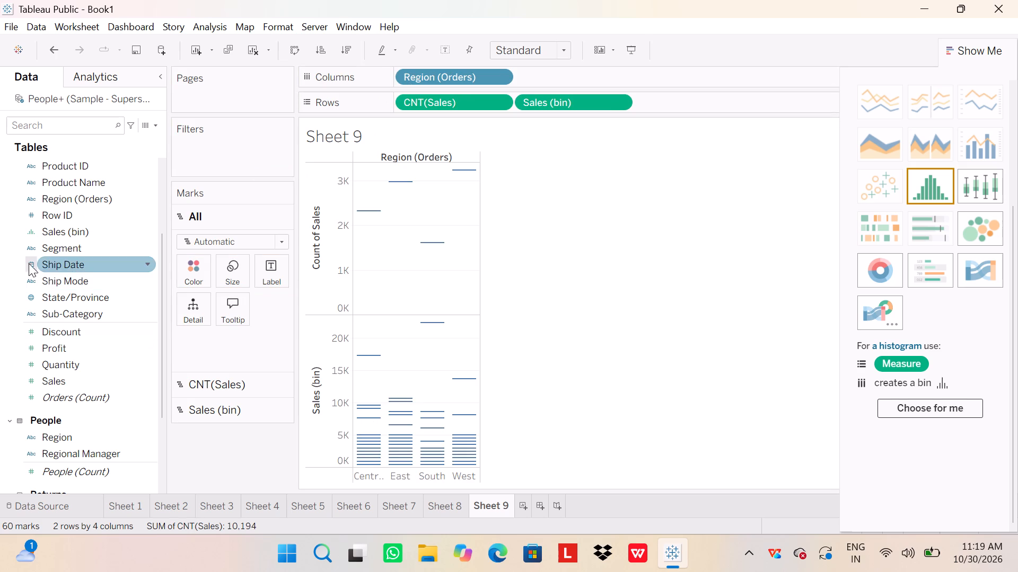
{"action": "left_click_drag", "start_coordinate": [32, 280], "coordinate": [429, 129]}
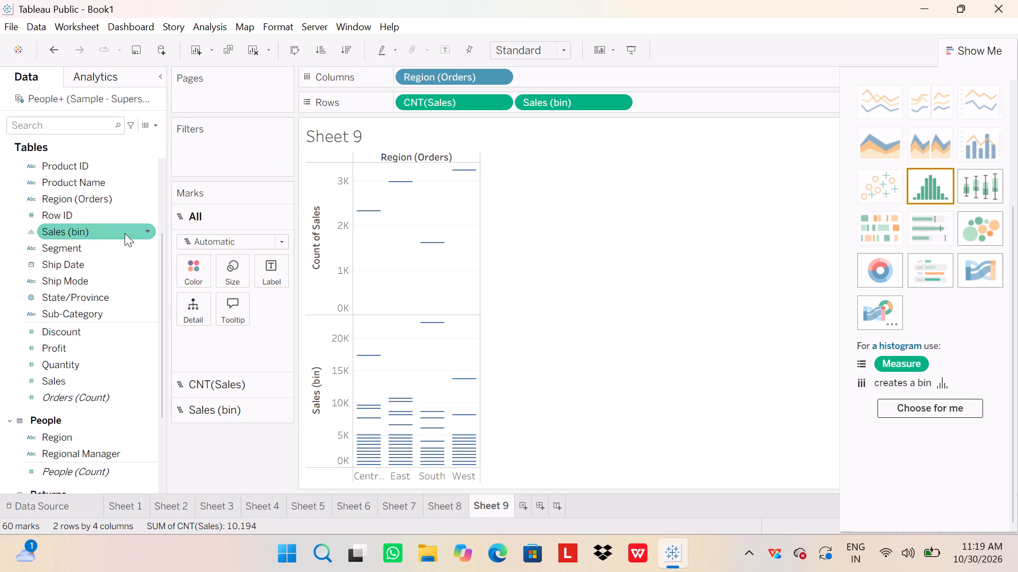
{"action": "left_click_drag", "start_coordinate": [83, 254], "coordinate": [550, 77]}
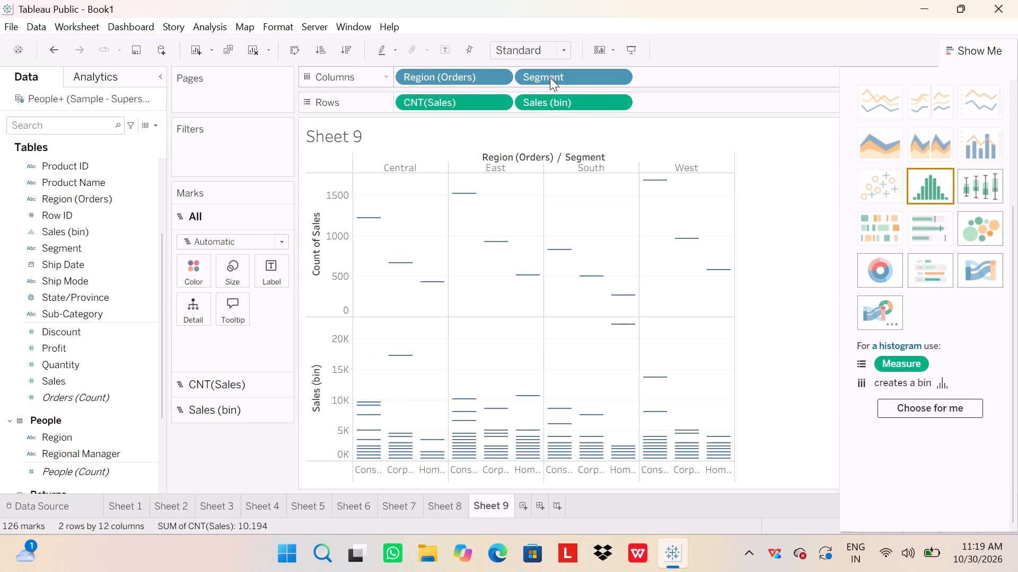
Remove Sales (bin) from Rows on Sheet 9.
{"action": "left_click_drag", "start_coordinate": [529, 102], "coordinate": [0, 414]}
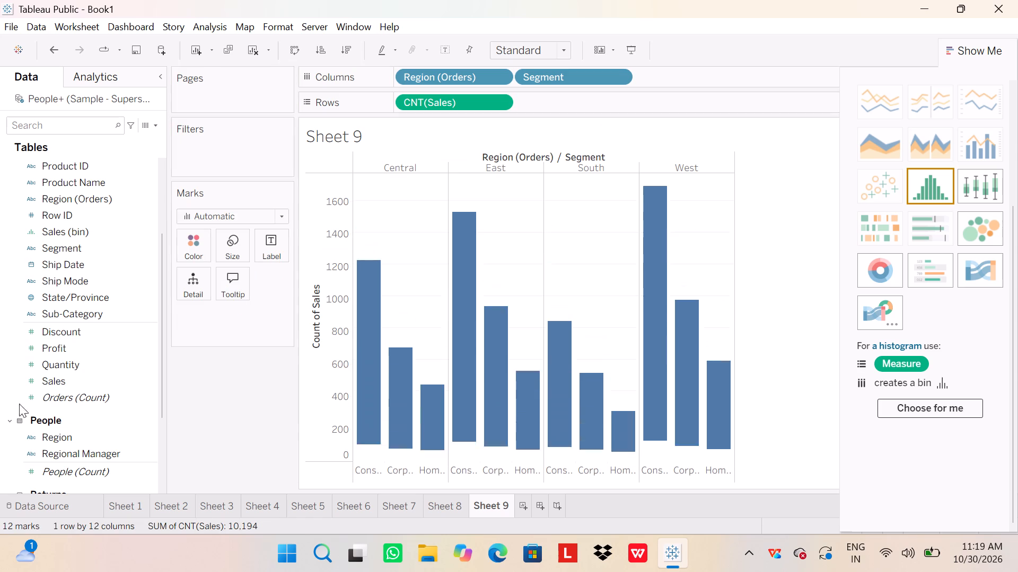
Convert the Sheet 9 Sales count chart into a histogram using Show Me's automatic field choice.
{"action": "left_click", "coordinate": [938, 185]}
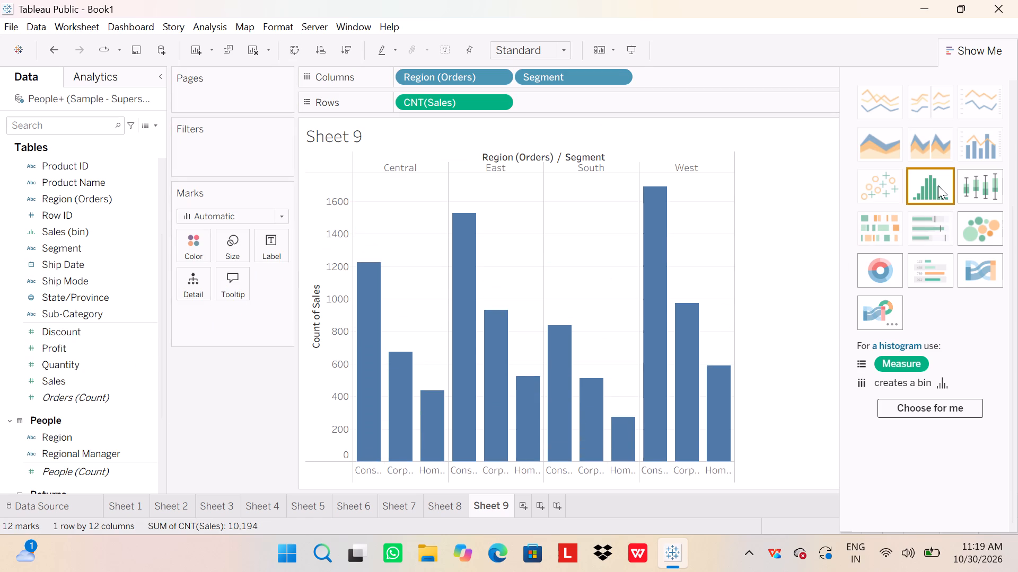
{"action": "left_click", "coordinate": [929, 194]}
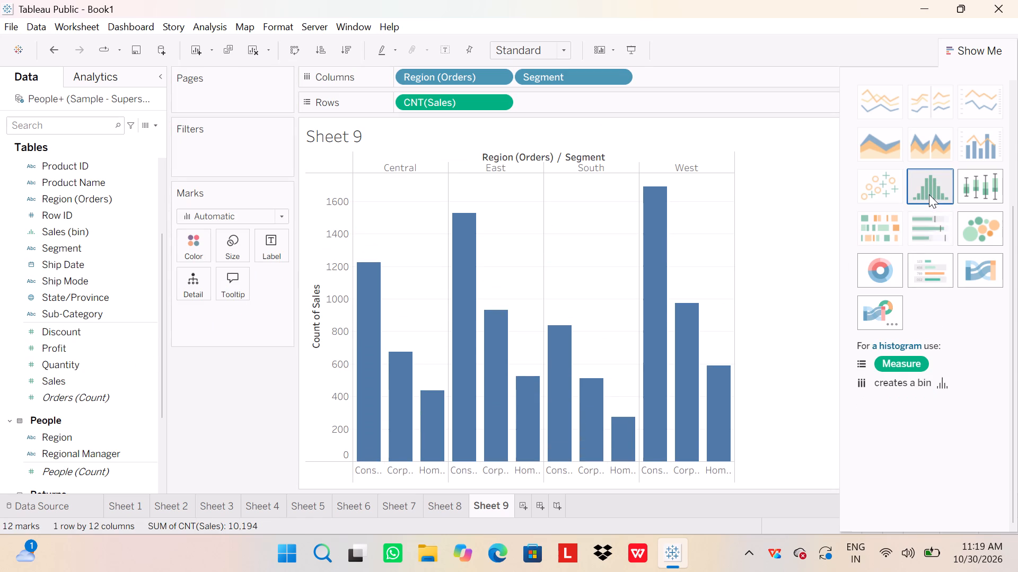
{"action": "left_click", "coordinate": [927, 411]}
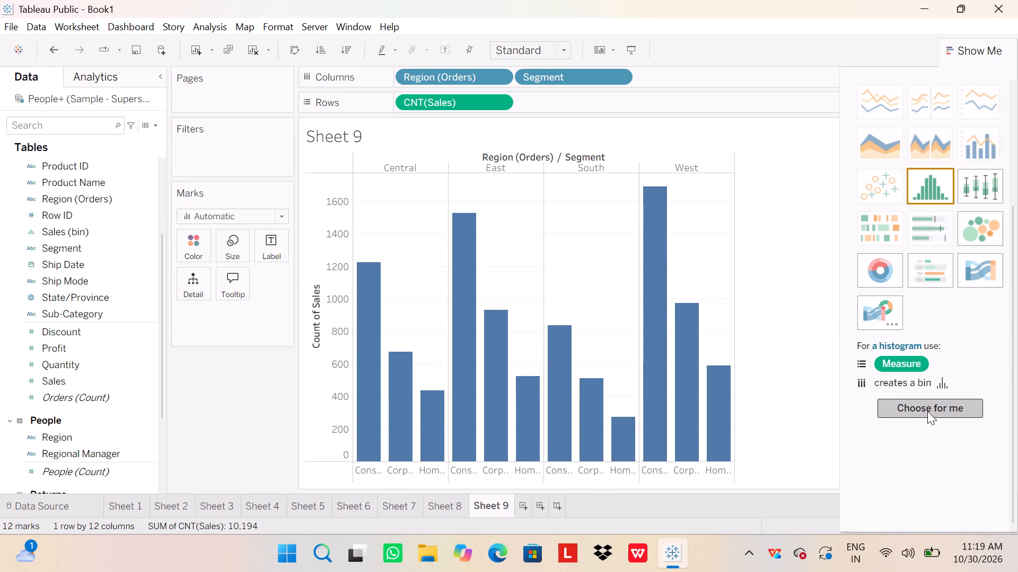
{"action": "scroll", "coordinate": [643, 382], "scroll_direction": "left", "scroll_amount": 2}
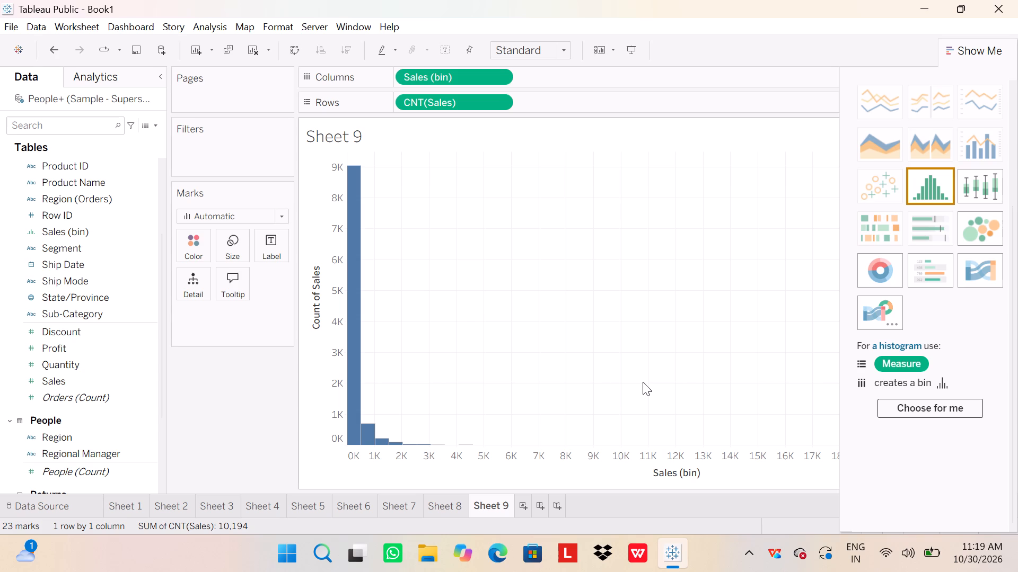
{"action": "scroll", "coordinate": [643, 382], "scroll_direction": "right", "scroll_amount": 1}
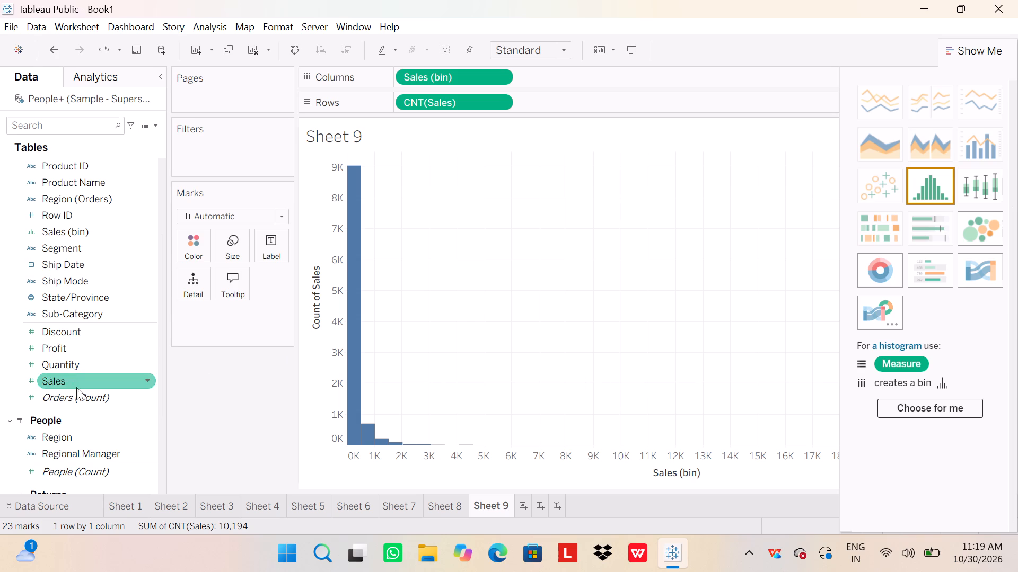
Replace Sales (bin) with Order ID (Returns) on Columns of Sheet 9.
{"action": "scroll", "coordinate": [77, 441], "scroll_direction": "down", "scroll_amount": 1}
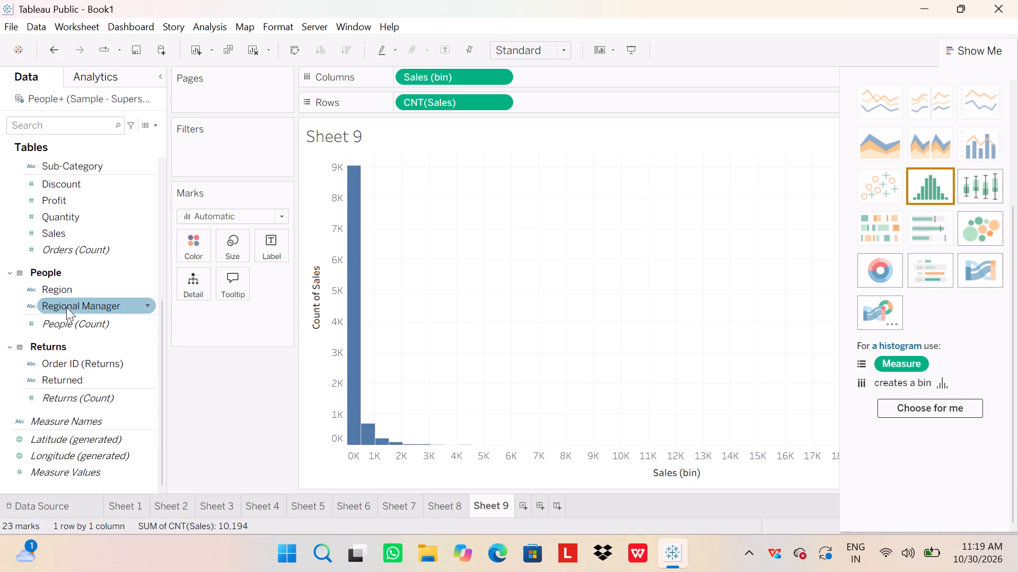
{"action": "left_click_drag", "start_coordinate": [76, 363], "coordinate": [550, 83]}
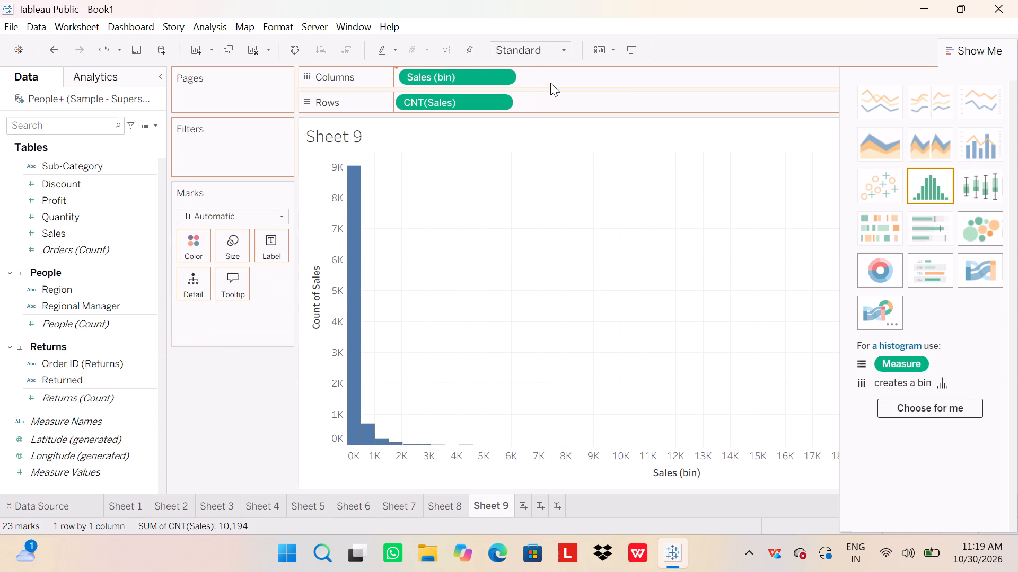
{"action": "left_click_drag", "start_coordinate": [557, 78], "coordinate": [375, 216]}
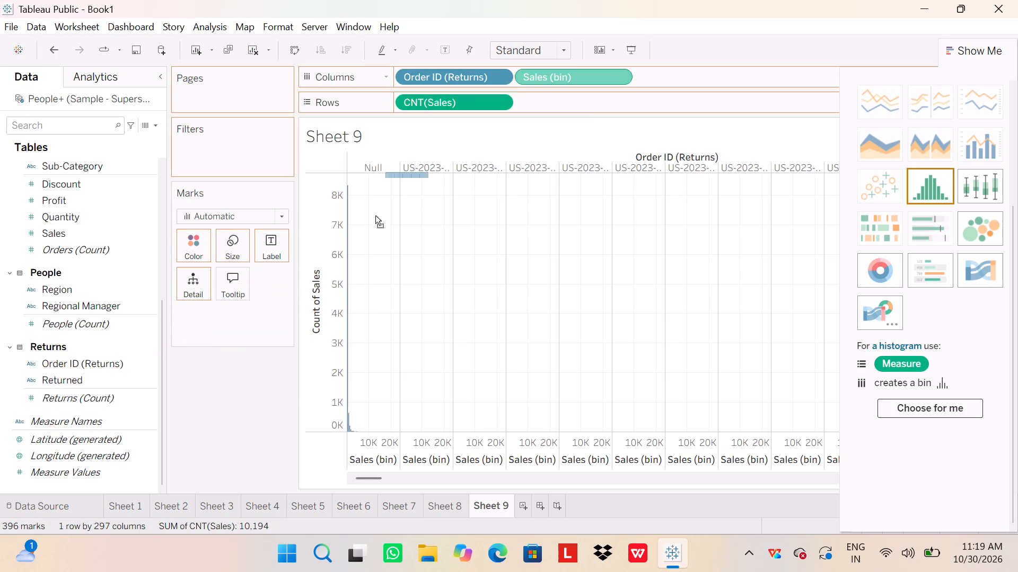
{"action": "left_click_drag", "start_coordinate": [375, 216], "coordinate": [92, 366]}
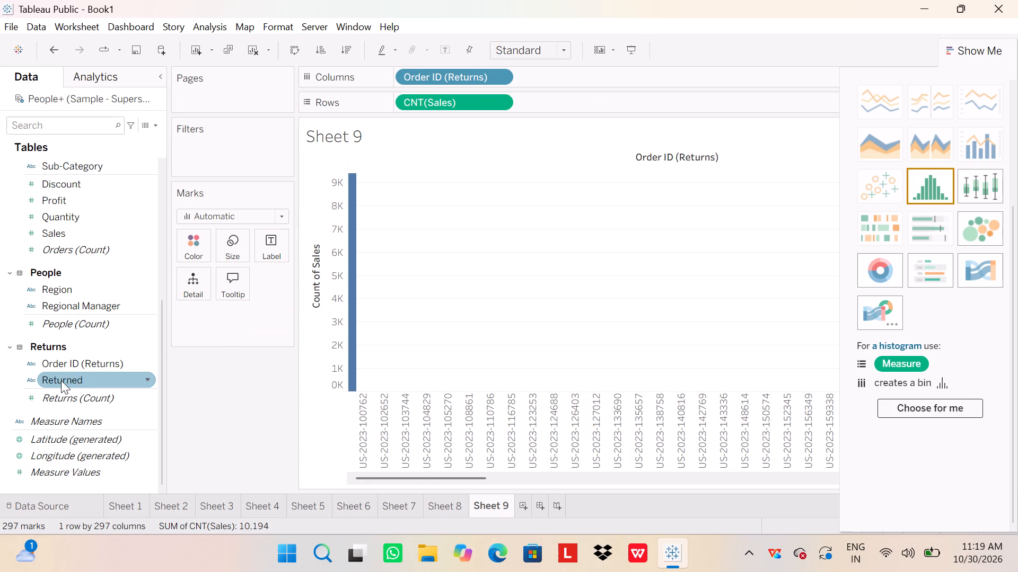
Replace the Sales count with Returns (Count) on Rows of Sheet 9.
{"action": "left_click_drag", "start_coordinate": [61, 380], "coordinate": [68, 380]}
{"action": "left_click_drag", "start_coordinate": [58, 399], "coordinate": [306, 278]}
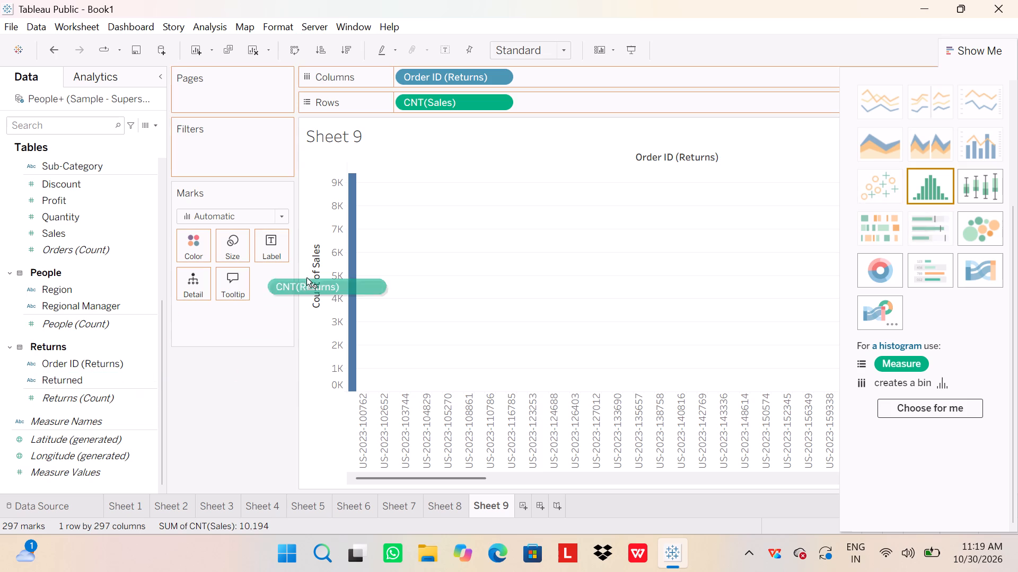
{"action": "left_click_drag", "start_coordinate": [306, 278], "coordinate": [549, 110]}
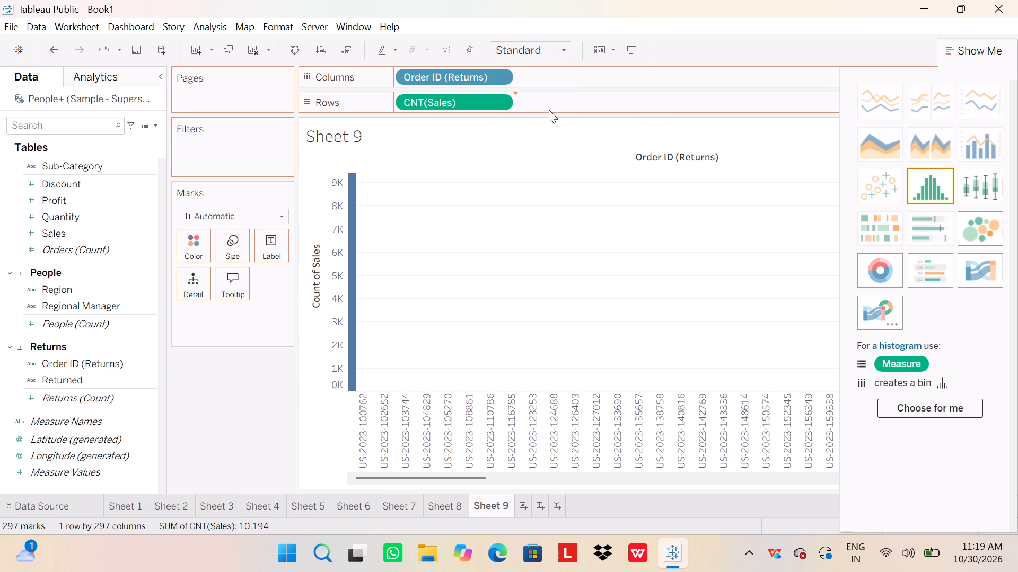
{"action": "left_click_drag", "start_coordinate": [478, 95], "coordinate": [80, 343]}
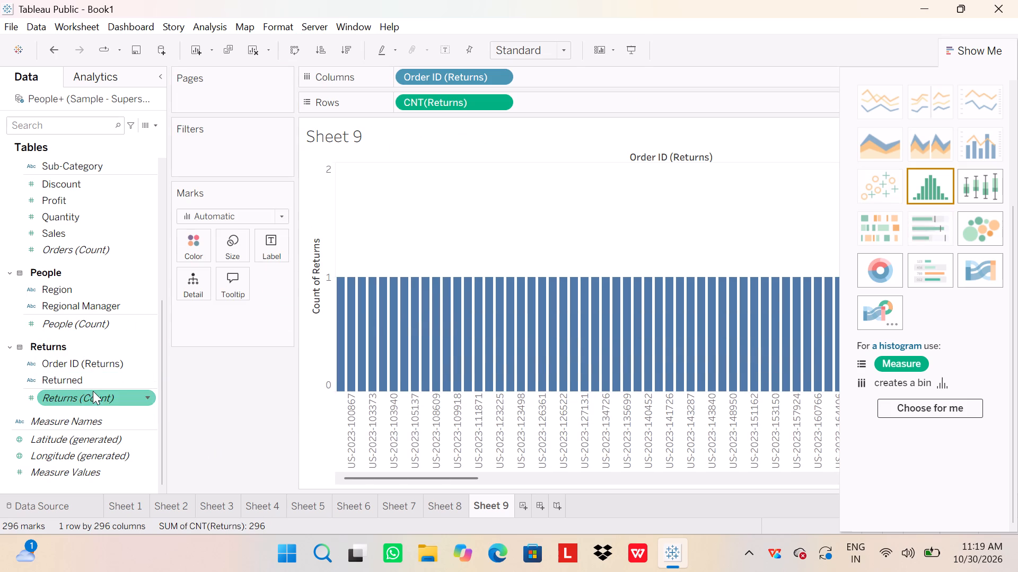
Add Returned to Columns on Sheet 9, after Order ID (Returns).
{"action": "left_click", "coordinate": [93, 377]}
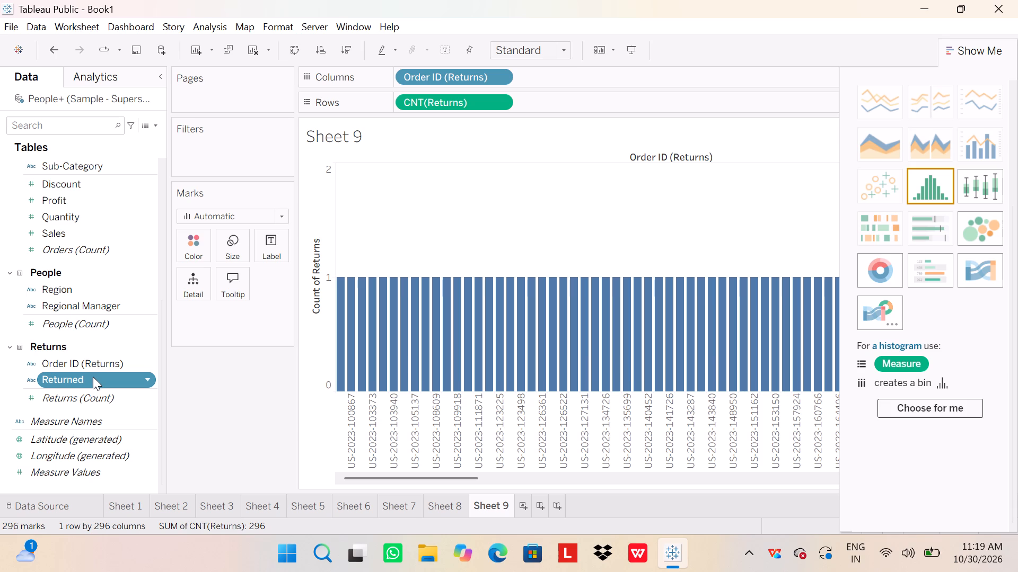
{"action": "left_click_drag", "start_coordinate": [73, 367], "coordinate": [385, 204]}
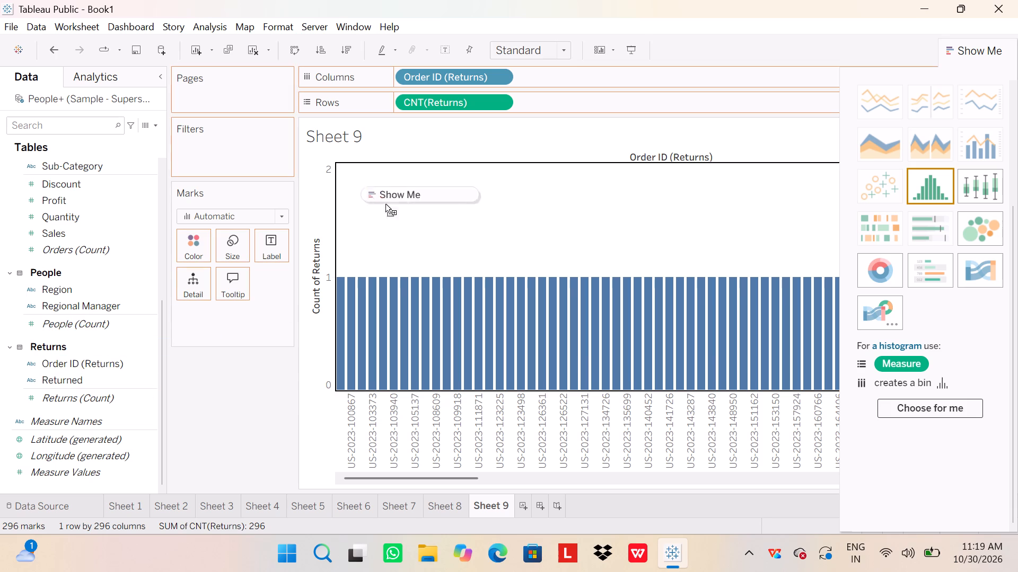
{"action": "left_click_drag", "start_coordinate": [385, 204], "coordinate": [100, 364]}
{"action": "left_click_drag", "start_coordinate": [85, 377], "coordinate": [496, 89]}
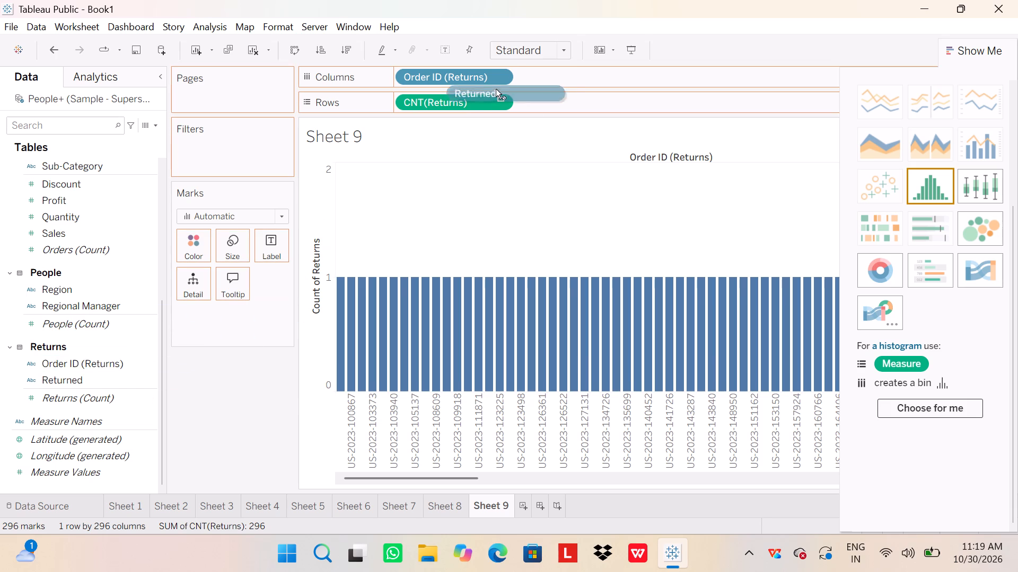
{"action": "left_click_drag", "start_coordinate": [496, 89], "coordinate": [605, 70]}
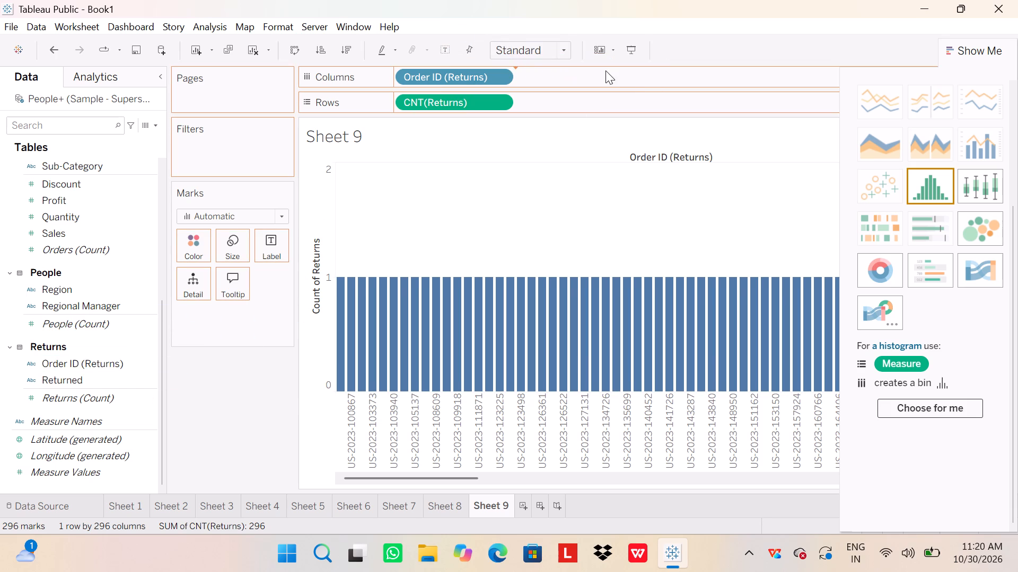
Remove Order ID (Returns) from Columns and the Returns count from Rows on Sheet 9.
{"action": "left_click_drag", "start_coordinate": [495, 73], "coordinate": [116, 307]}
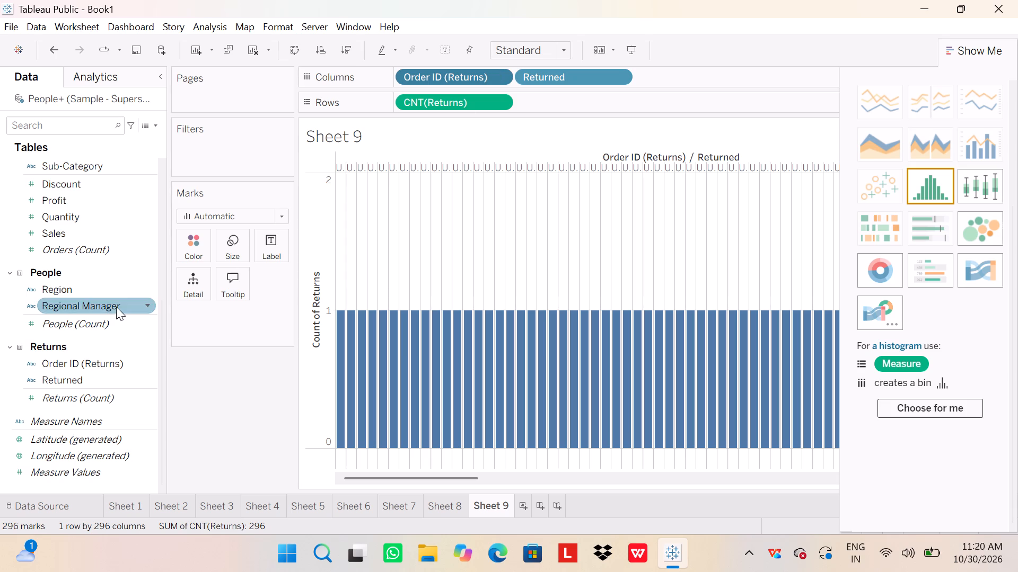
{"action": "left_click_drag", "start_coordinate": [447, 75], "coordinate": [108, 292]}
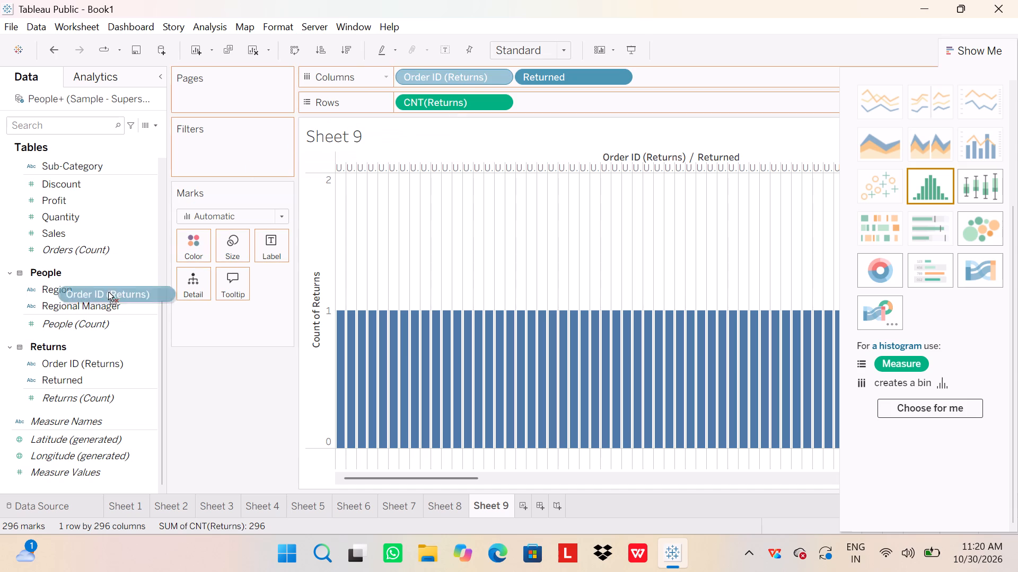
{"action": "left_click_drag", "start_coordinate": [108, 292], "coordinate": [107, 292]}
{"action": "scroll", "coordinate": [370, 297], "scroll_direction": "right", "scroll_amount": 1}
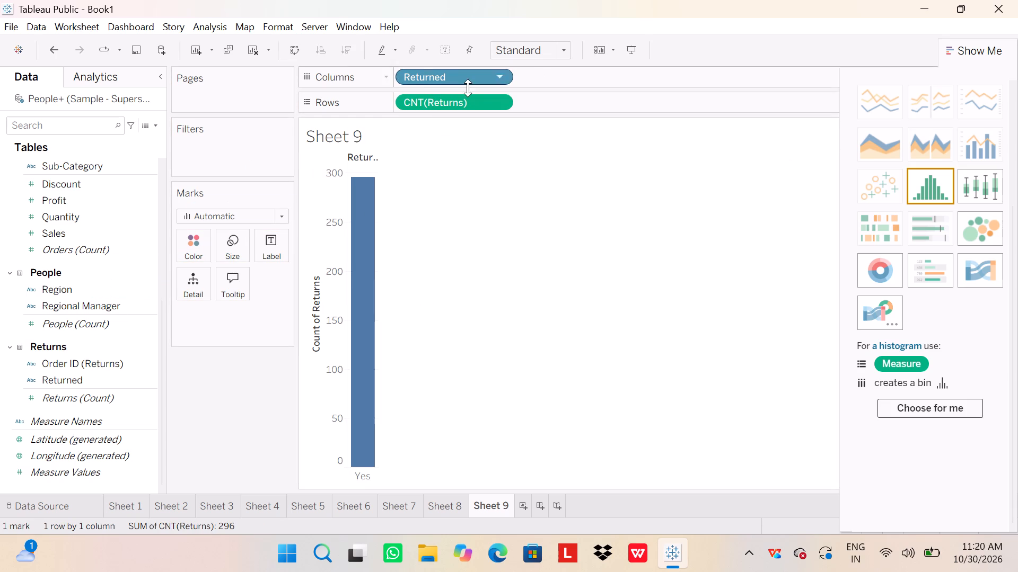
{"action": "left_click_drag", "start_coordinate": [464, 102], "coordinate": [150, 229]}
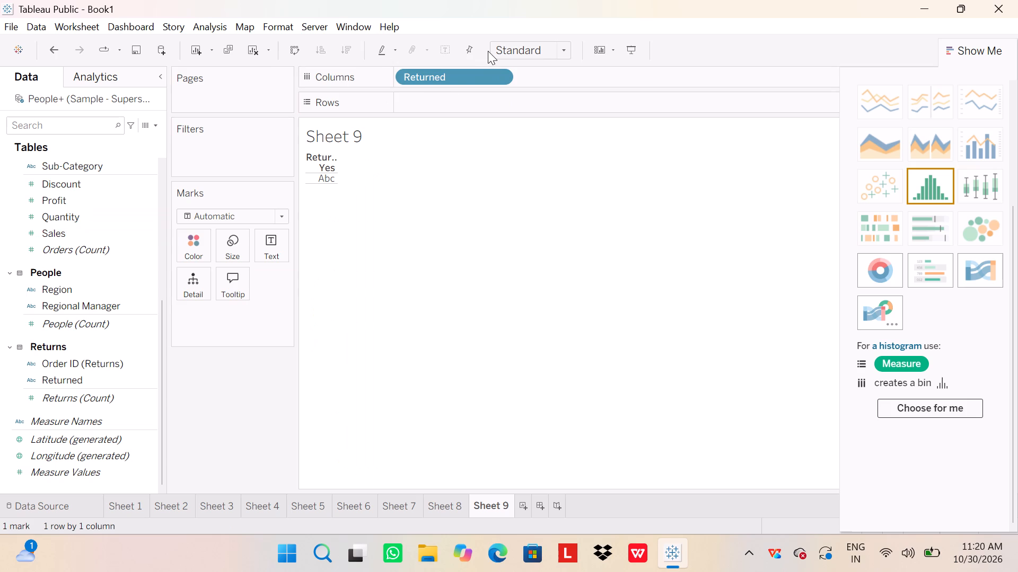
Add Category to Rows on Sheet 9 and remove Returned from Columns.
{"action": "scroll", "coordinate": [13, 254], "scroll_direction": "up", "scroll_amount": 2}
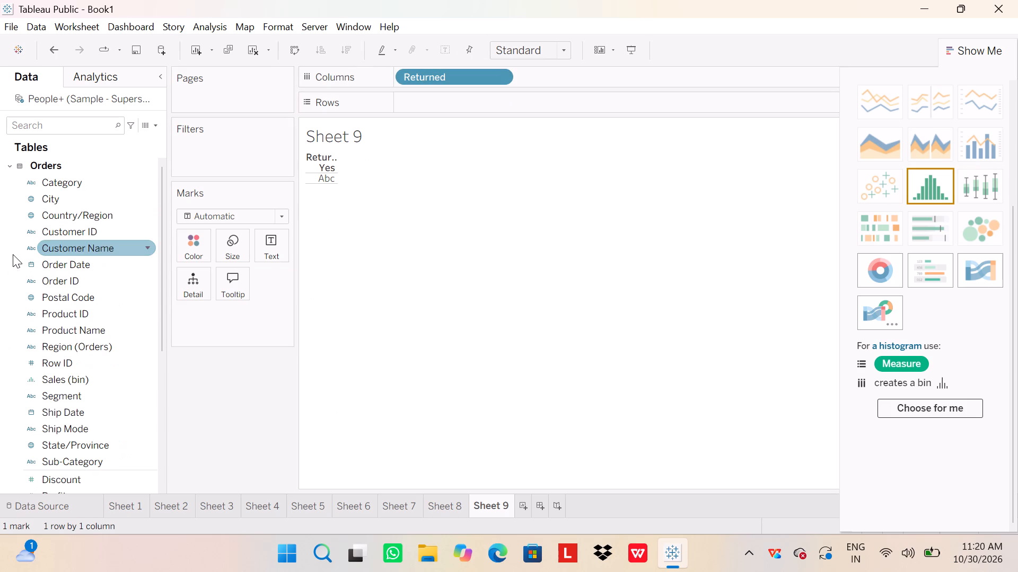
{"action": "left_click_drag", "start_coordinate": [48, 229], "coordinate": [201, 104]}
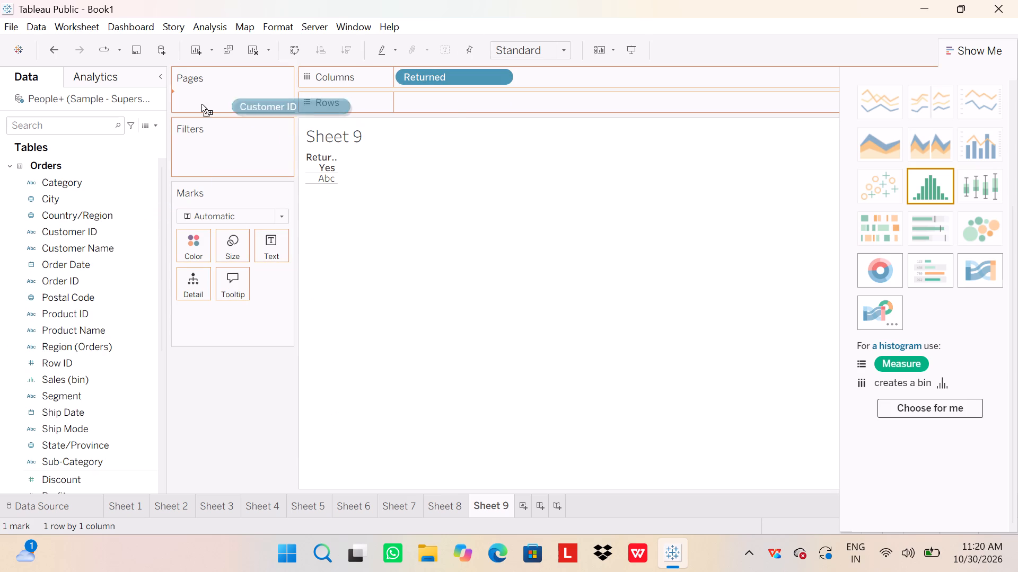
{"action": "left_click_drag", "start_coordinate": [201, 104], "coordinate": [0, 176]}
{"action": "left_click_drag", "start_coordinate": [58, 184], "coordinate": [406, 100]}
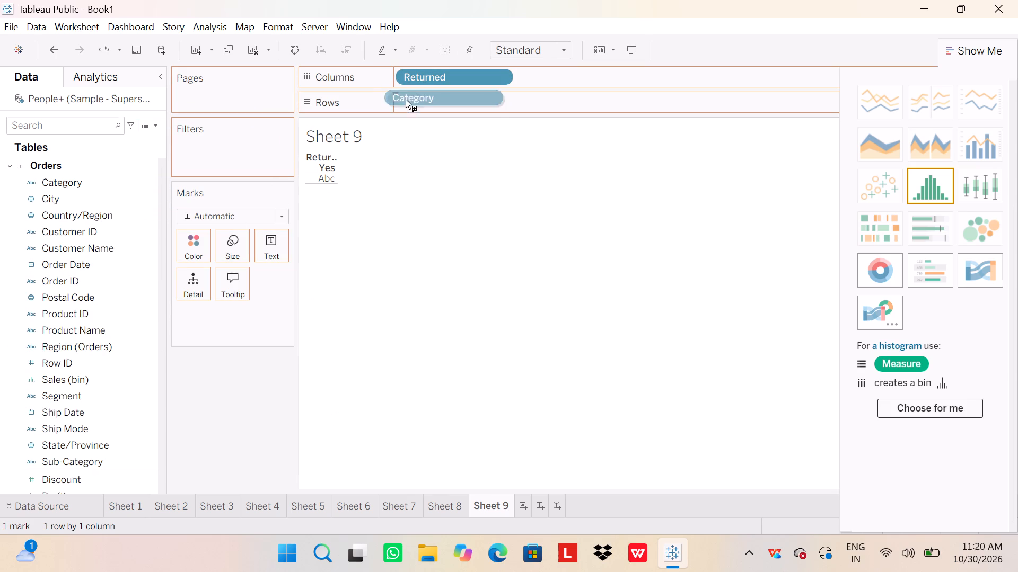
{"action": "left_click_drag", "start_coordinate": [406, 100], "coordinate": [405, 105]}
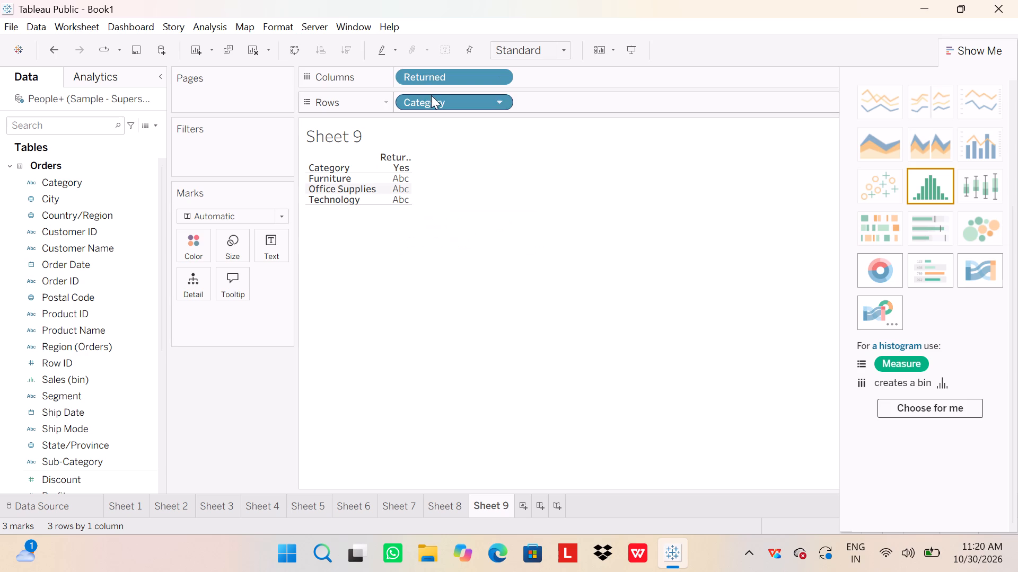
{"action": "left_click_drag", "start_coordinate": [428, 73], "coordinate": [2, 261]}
Add Profit to Columns on Sheet 9 and turn it into a histogram using Show Me's automatic field choice.
{"action": "scroll", "coordinate": [13, 348], "scroll_direction": "down", "scroll_amount": 1}
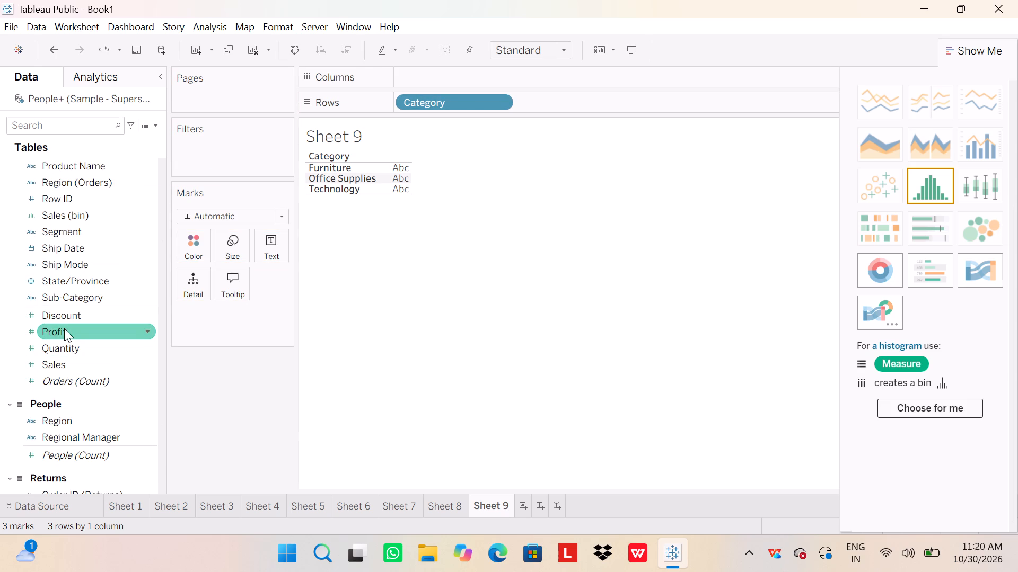
{"action": "left_click_drag", "start_coordinate": [64, 331], "coordinate": [441, 78]}
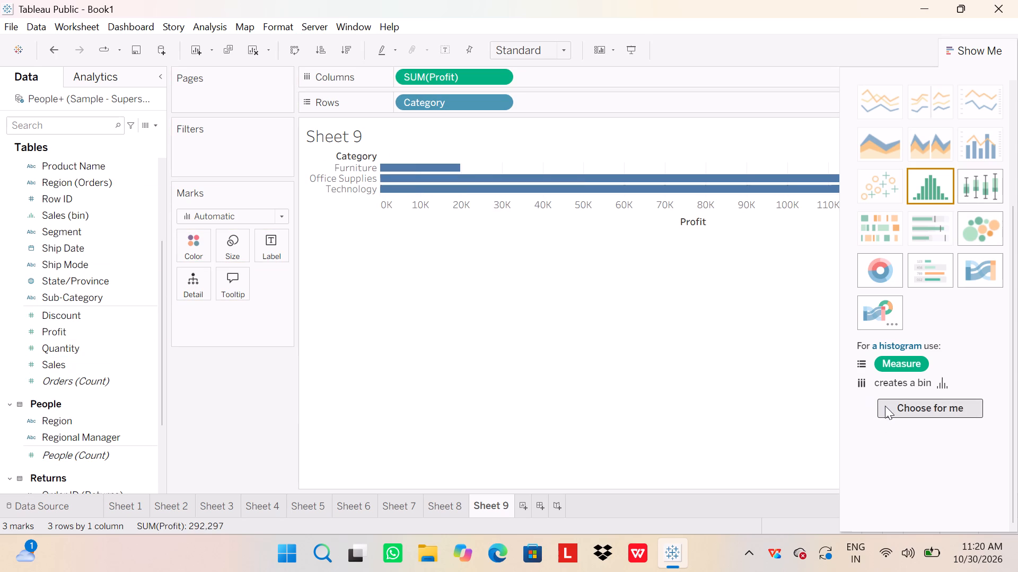
{"action": "left_click", "coordinate": [886, 406]}
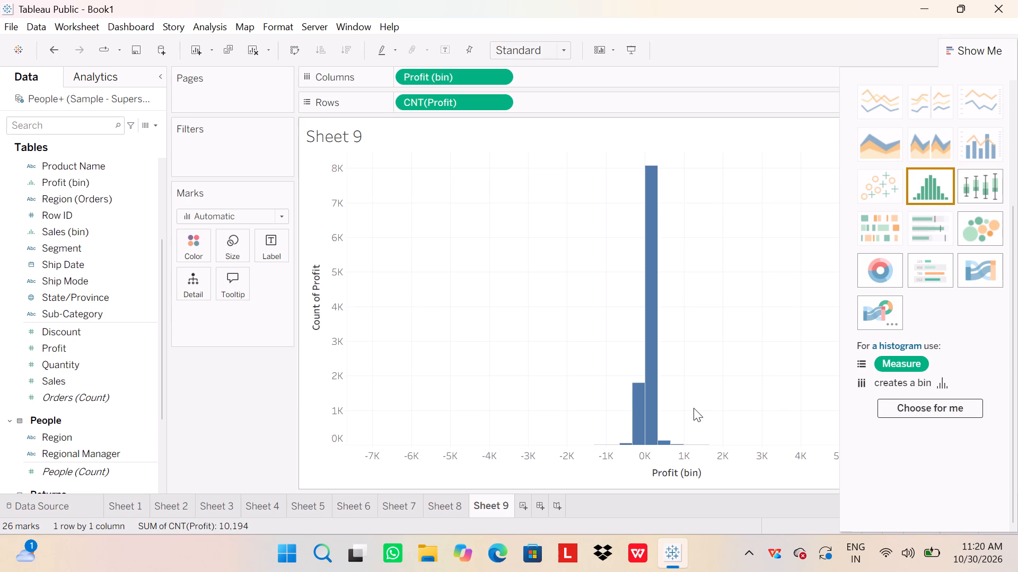
Create Sheet 10 and select the box-and-whisker plot as the chart type in Show Me.
{"action": "left_click", "coordinate": [524, 502]}
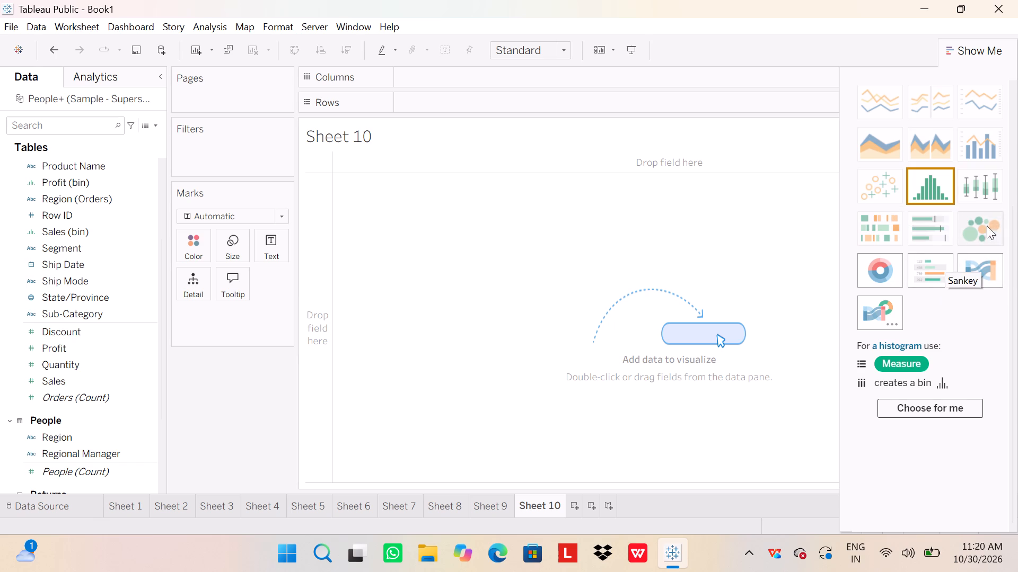
{"action": "left_click", "coordinate": [982, 183]}
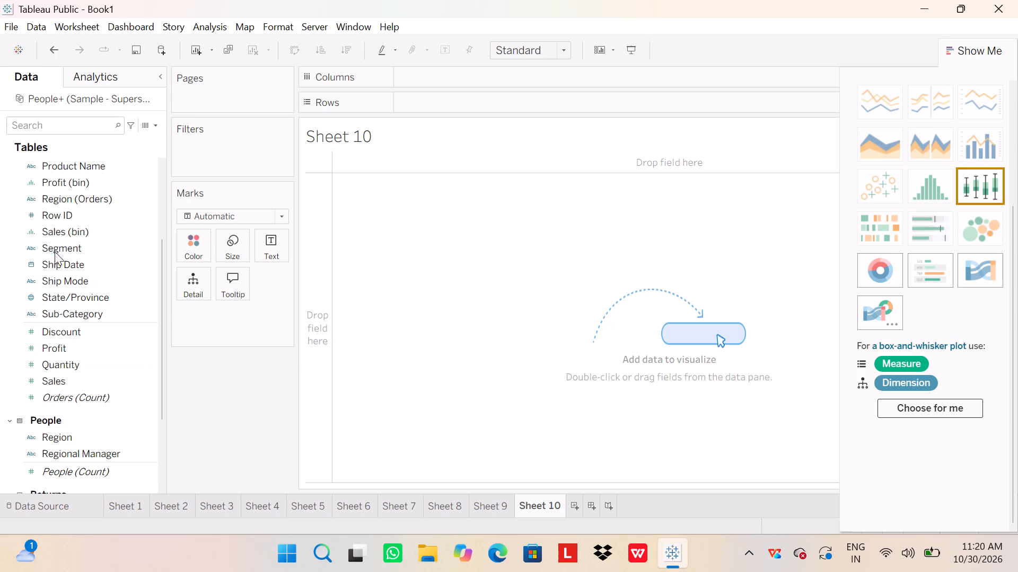
Put Sub-Category on Columns and Quantity on Rows in Sheet 10 and turn them into a box-and-whisker plot using Show Me's automatic field choice.
{"action": "left_click_drag", "start_coordinate": [49, 296], "coordinate": [265, 230]}
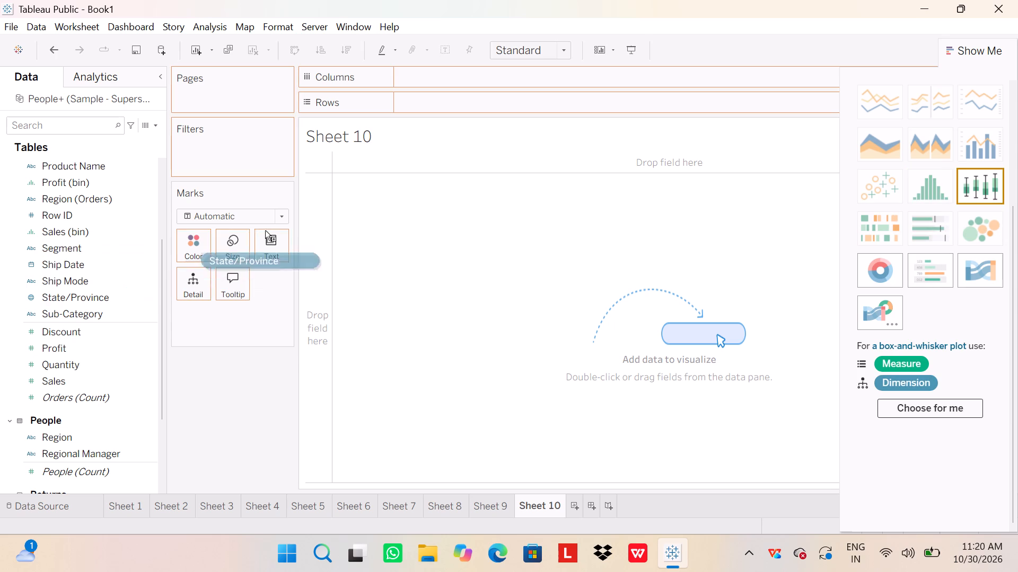
{"action": "left_click_drag", "start_coordinate": [265, 230], "coordinate": [41, 305]}
{"action": "left_click_drag", "start_coordinate": [49, 315], "coordinate": [411, 71]}
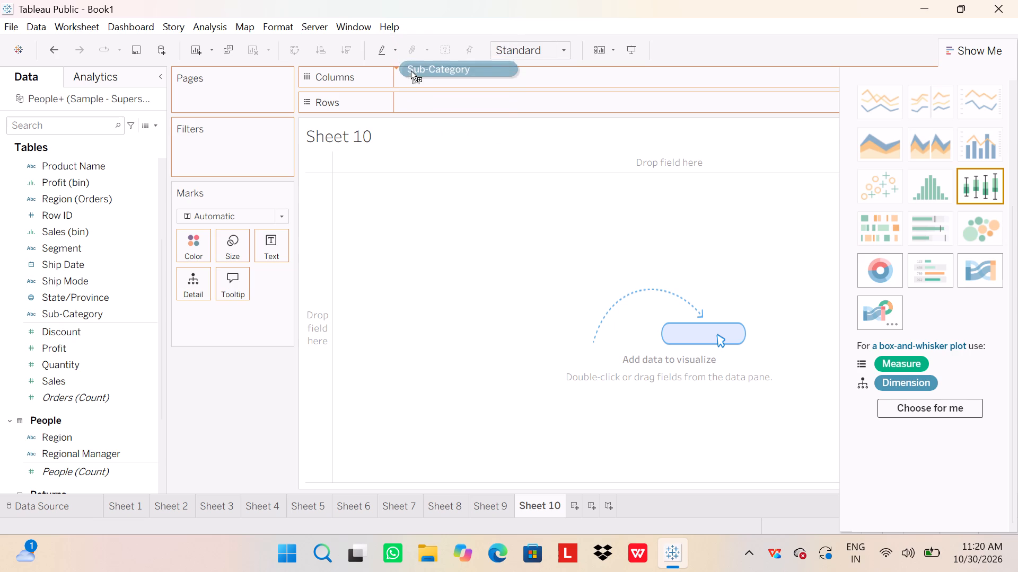
{"action": "left_click_drag", "start_coordinate": [411, 71], "coordinate": [411, 77]}
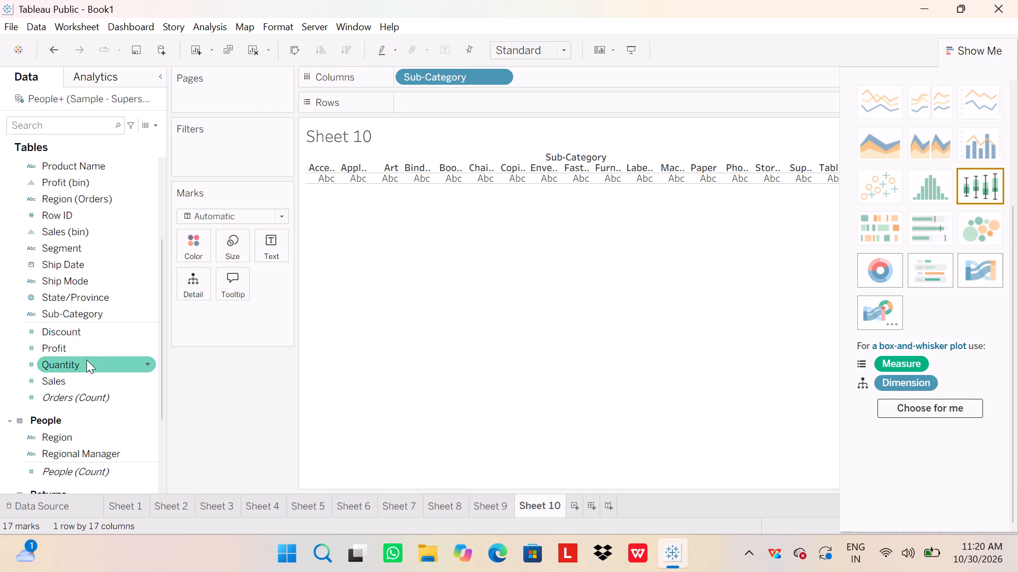
{"action": "left_click_drag", "start_coordinate": [86, 360], "coordinate": [494, 108]}
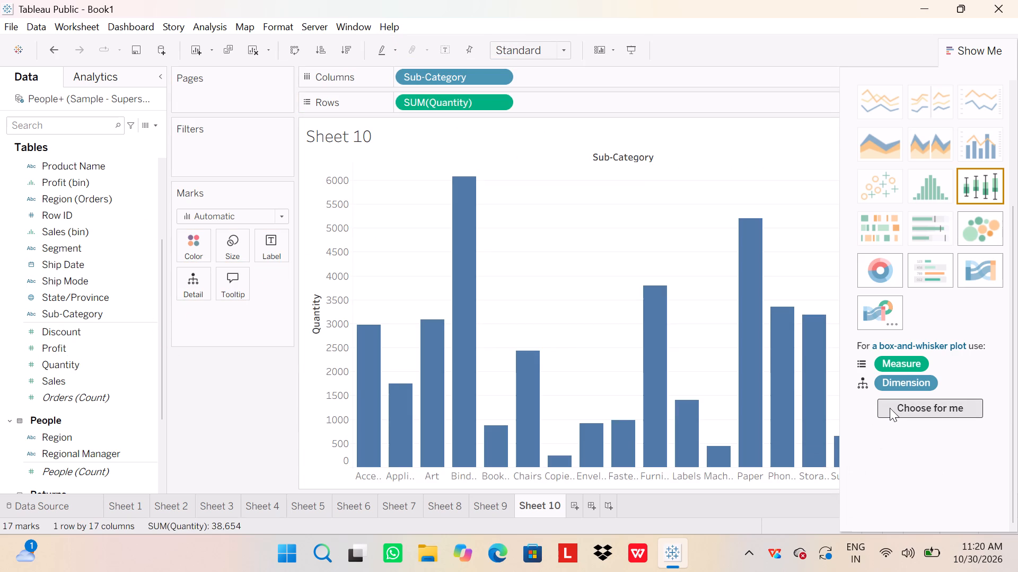
{"action": "left_click", "coordinate": [894, 409]}
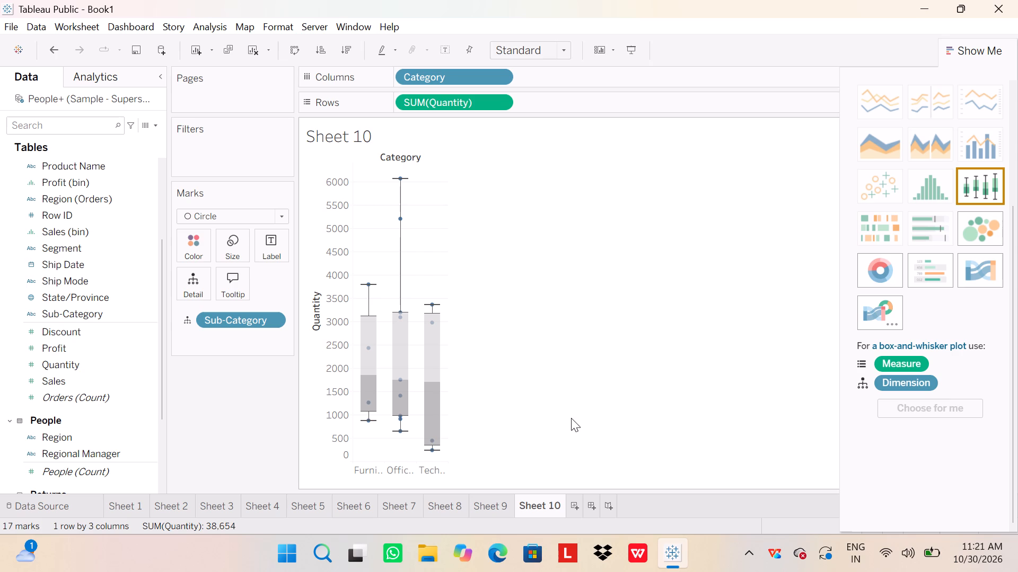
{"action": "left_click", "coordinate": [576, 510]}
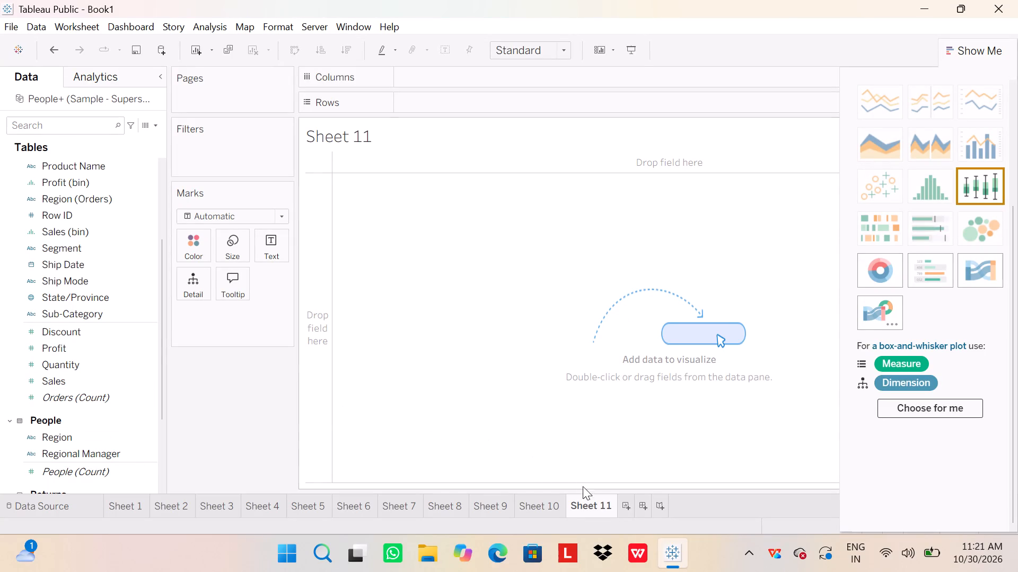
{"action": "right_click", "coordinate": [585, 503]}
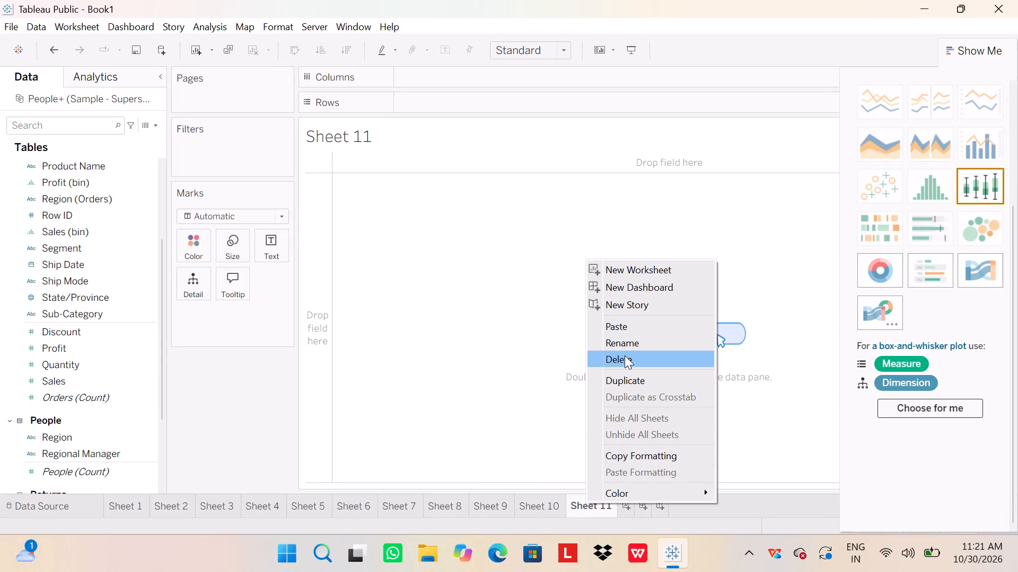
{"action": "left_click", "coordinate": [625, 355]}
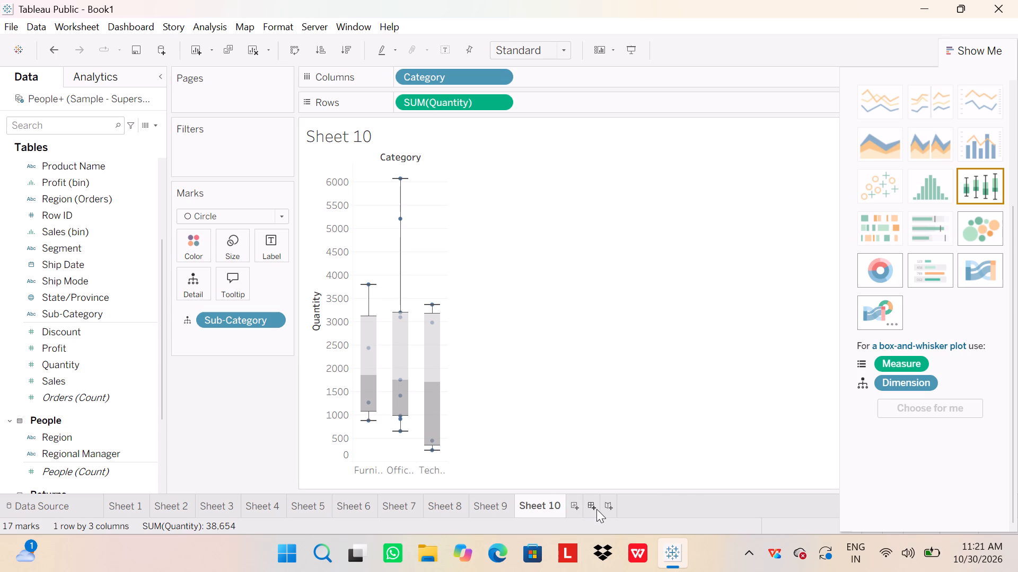
Create a new dashboard and add Sheet 1, Sheet 2, Sheet 3 and Sheet 4 to it as tiled views.
{"action": "left_click", "coordinate": [597, 509]}
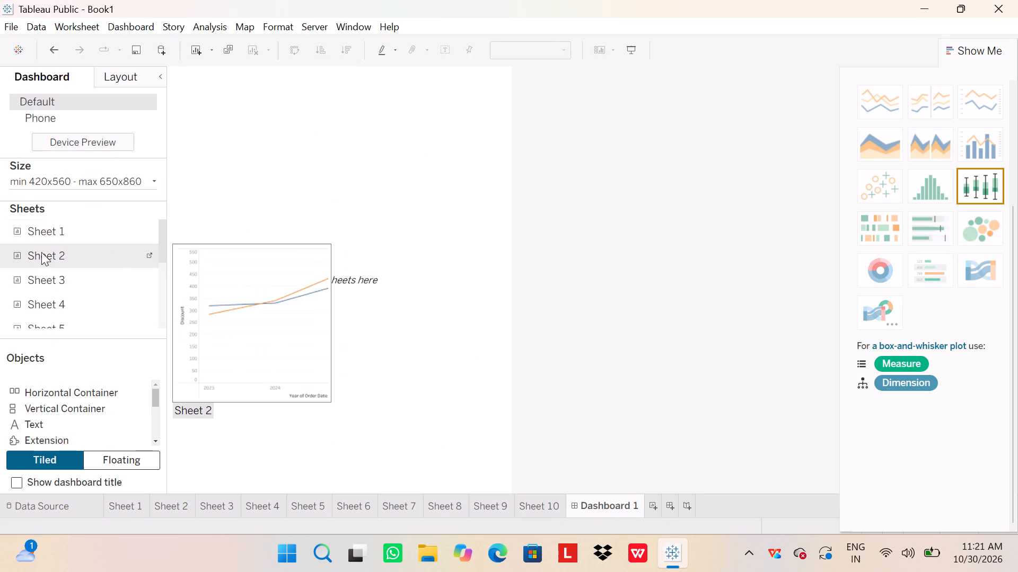
{"action": "double_click", "coordinate": [60, 233]}
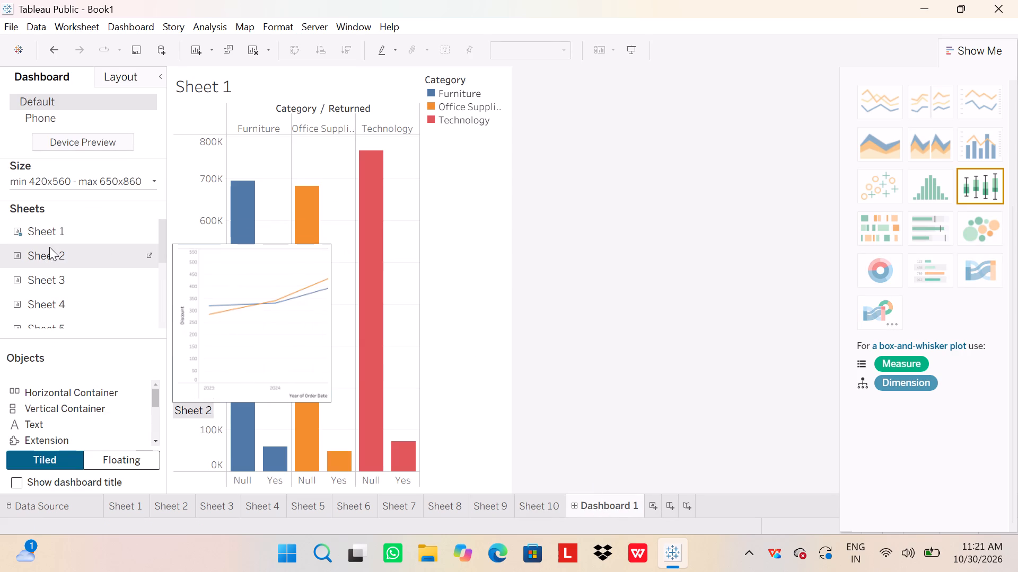
{"action": "left_click", "coordinate": [49, 247]}
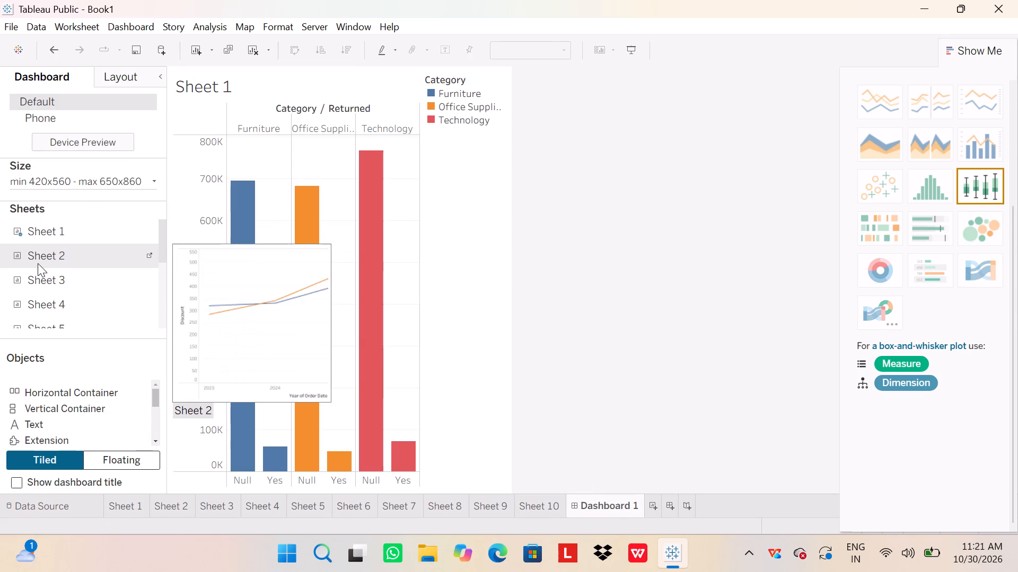
{"action": "double_click", "coordinate": [37, 262]}
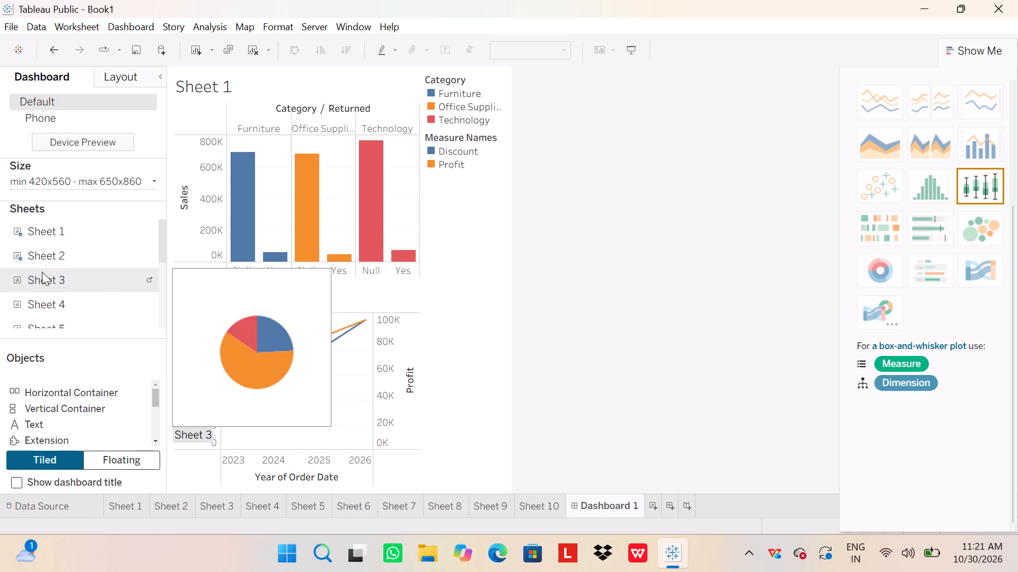
{"action": "double_click", "coordinate": [42, 272]}
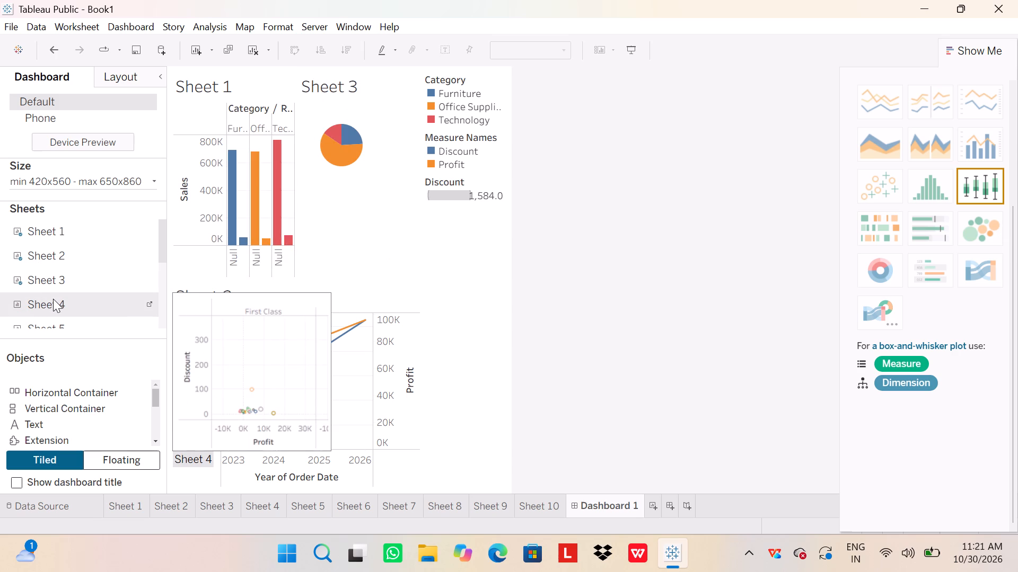
{"action": "left_click", "coordinate": [53, 299]}
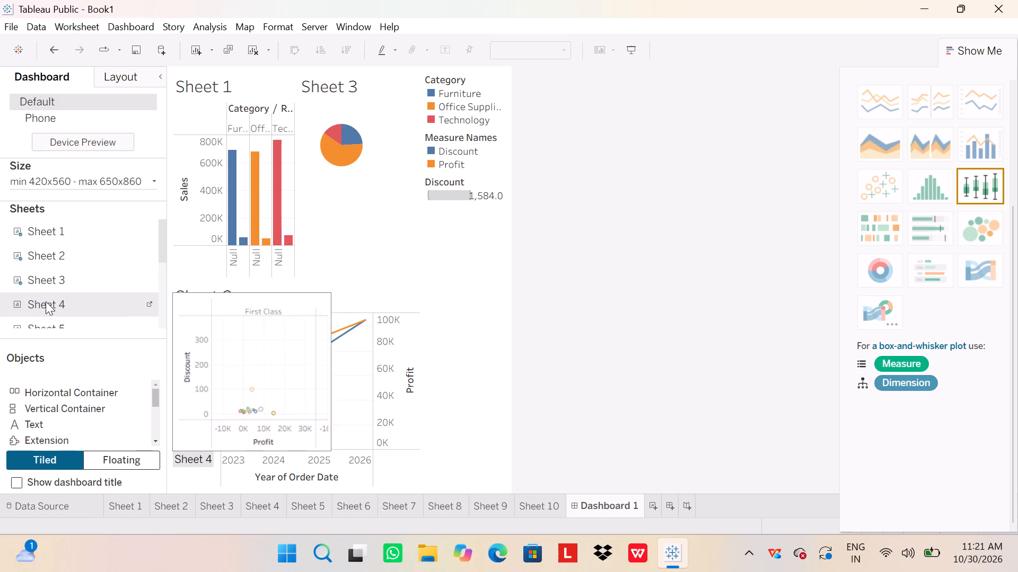
{"action": "double_click", "coordinate": [46, 301]}
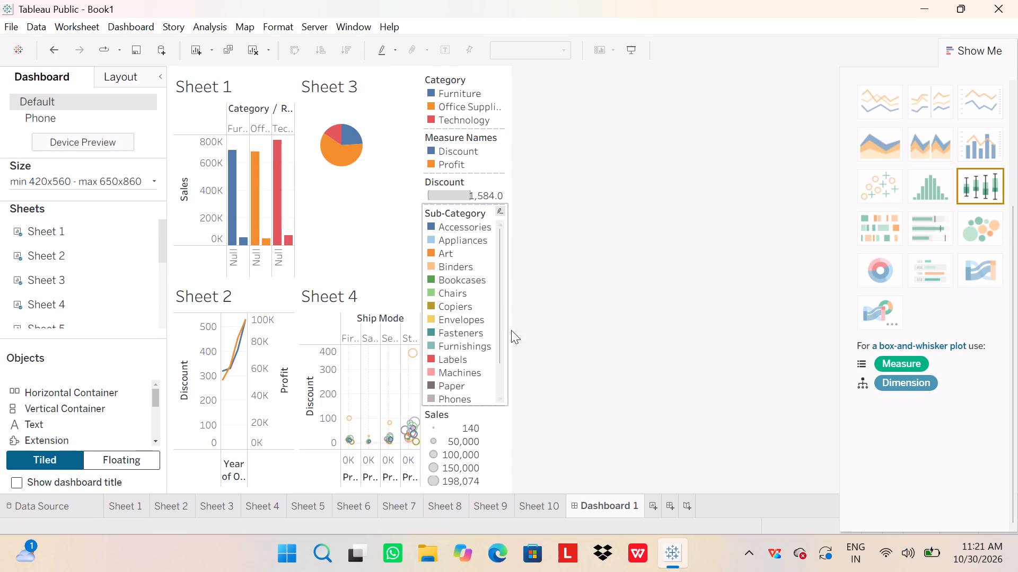
Create a second dashboard and add Sheet 5, Sheet 6, Sheet 7 and Sheet 8 to it as tiled views.
{"action": "left_click", "coordinate": [668, 505]}
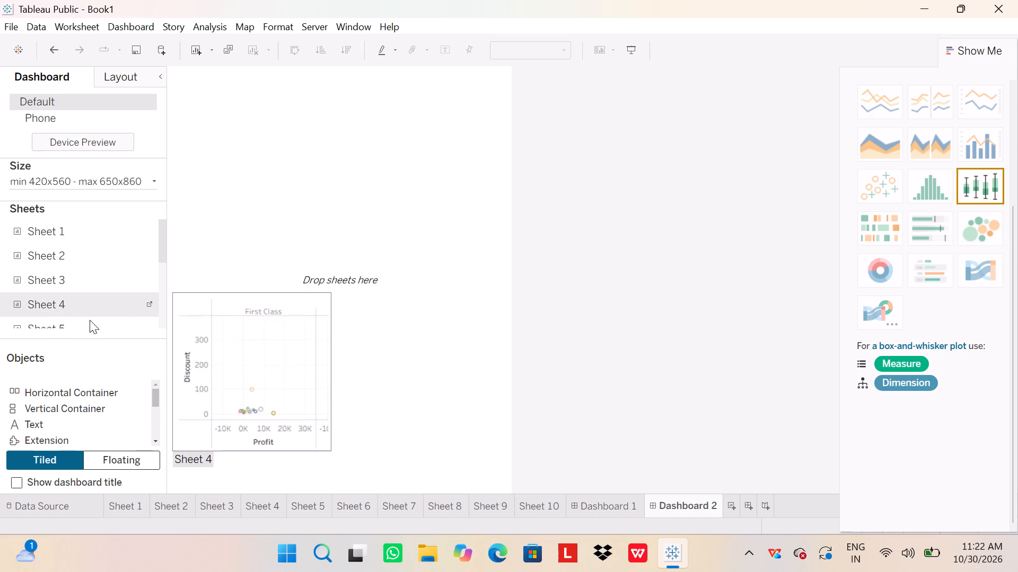
{"action": "left_click", "coordinate": [592, 507]}
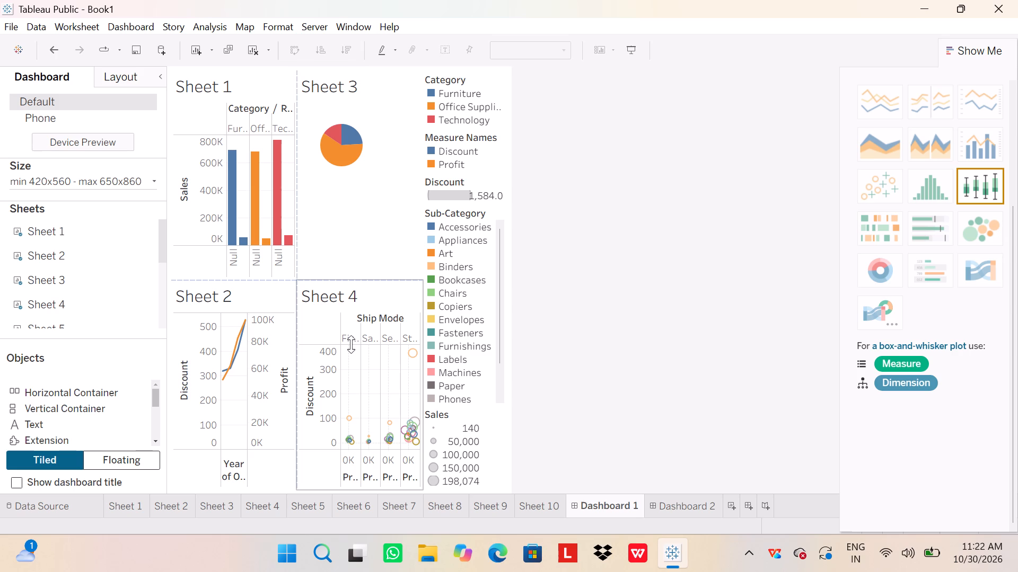
{"action": "left_click", "coordinate": [677, 511]}
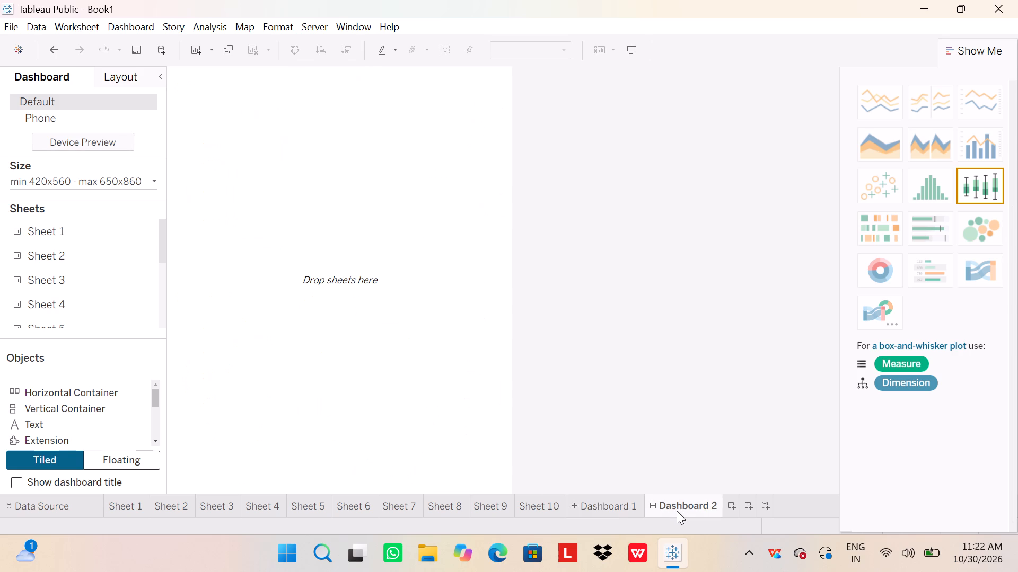
{"action": "scroll", "coordinate": [52, 315], "scroll_direction": "down", "scroll_amount": 1}
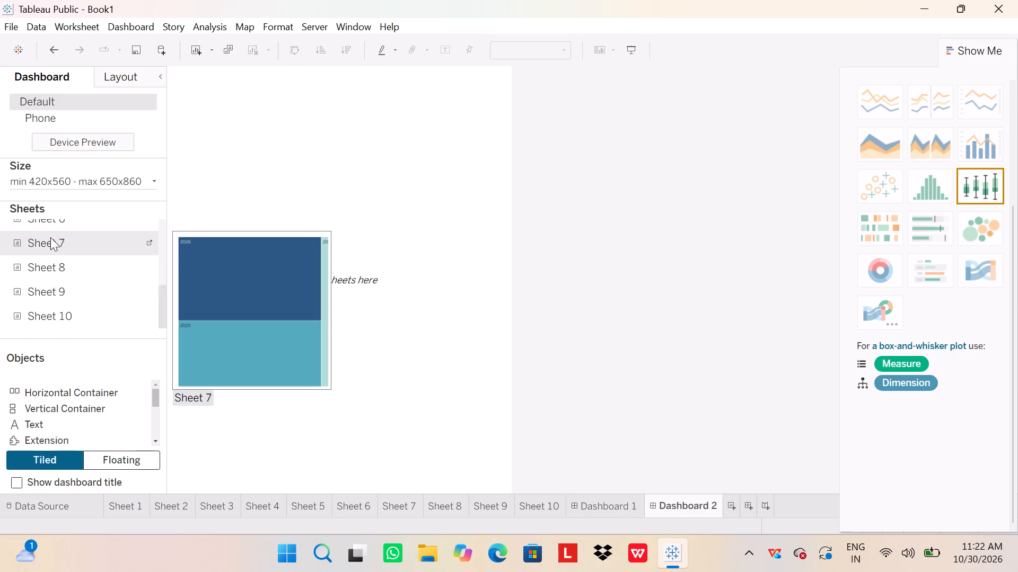
{"action": "left_click", "coordinate": [50, 222]}
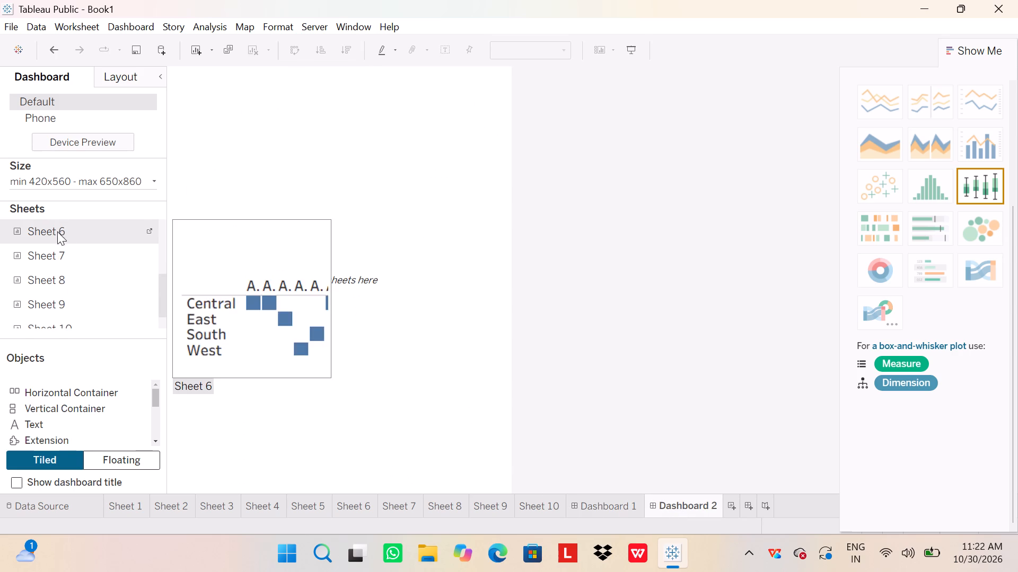
{"action": "scroll", "coordinate": [66, 260], "scroll_direction": "up", "scroll_amount": 1}
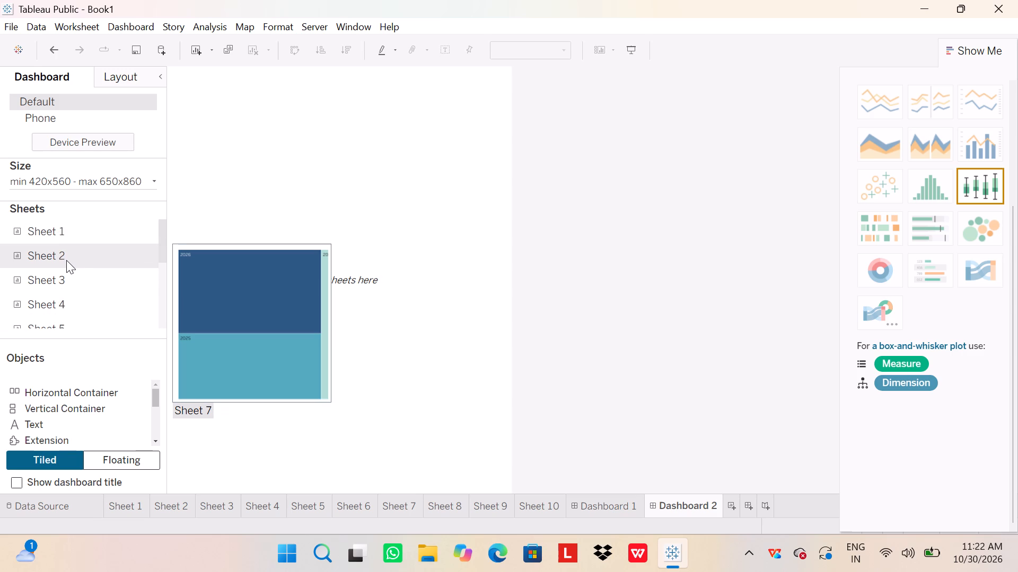
{"action": "scroll", "coordinate": [66, 265], "scroll_direction": "down", "scroll_amount": 1}
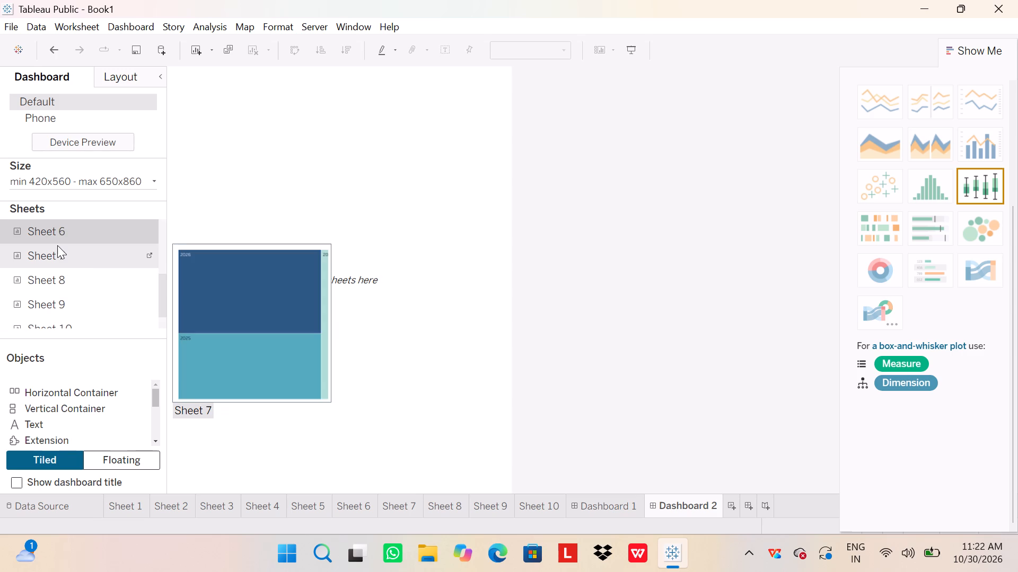
{"action": "left_click", "coordinate": [51, 228]}
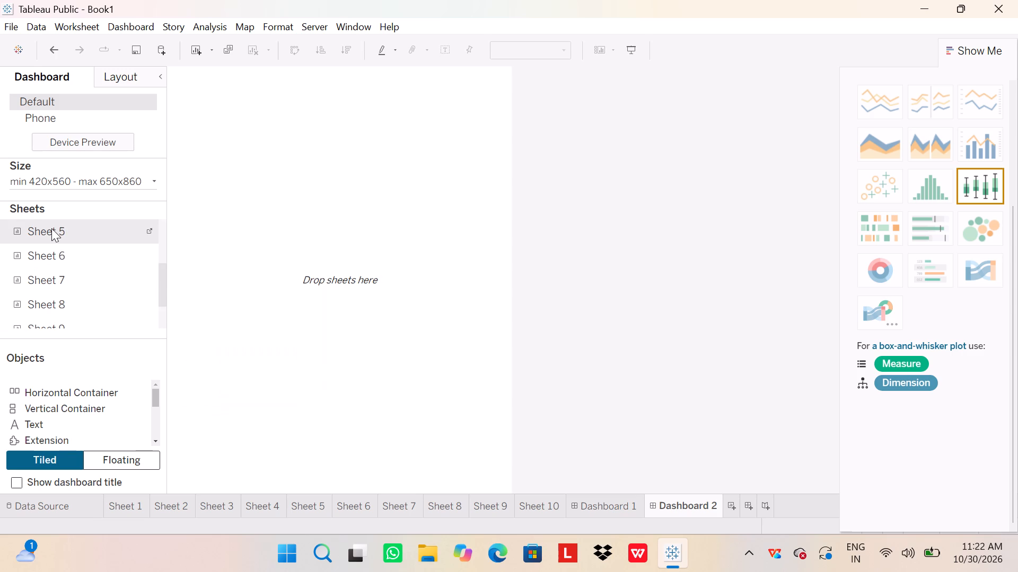
{"action": "double_click", "coordinate": [51, 228]}
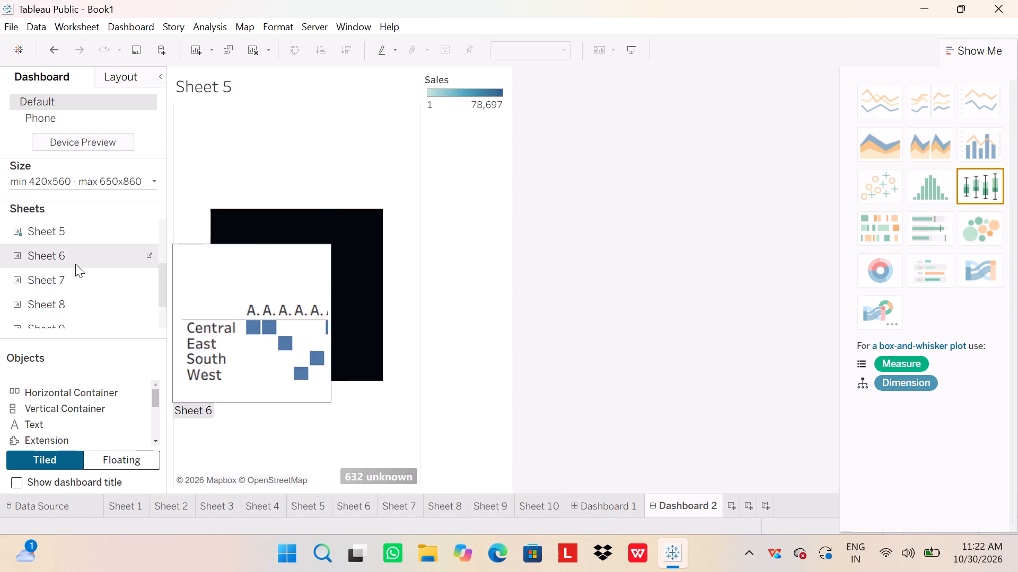
{"action": "double_click", "coordinate": [54, 260]}
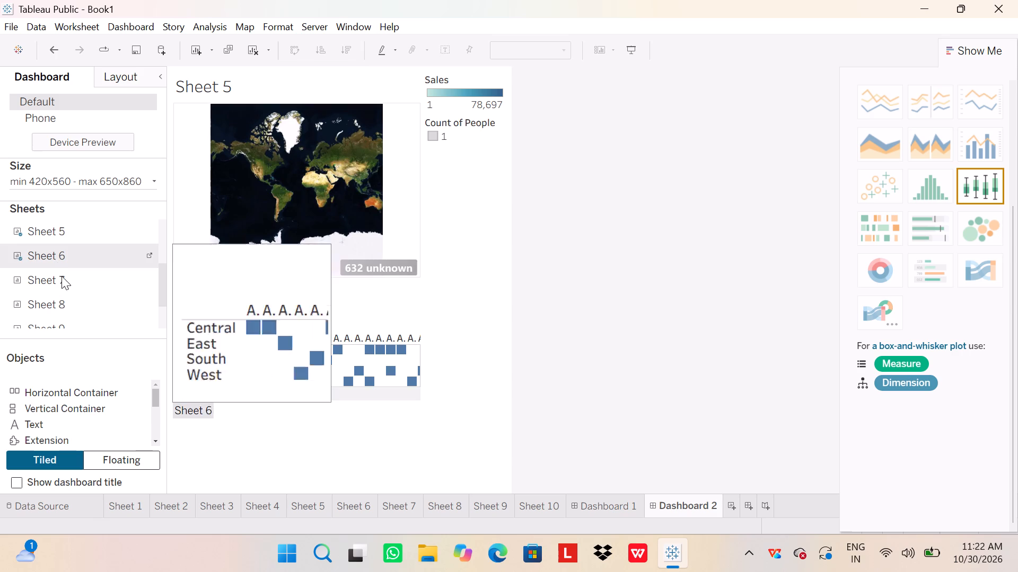
{"action": "double_click", "coordinate": [65, 285]}
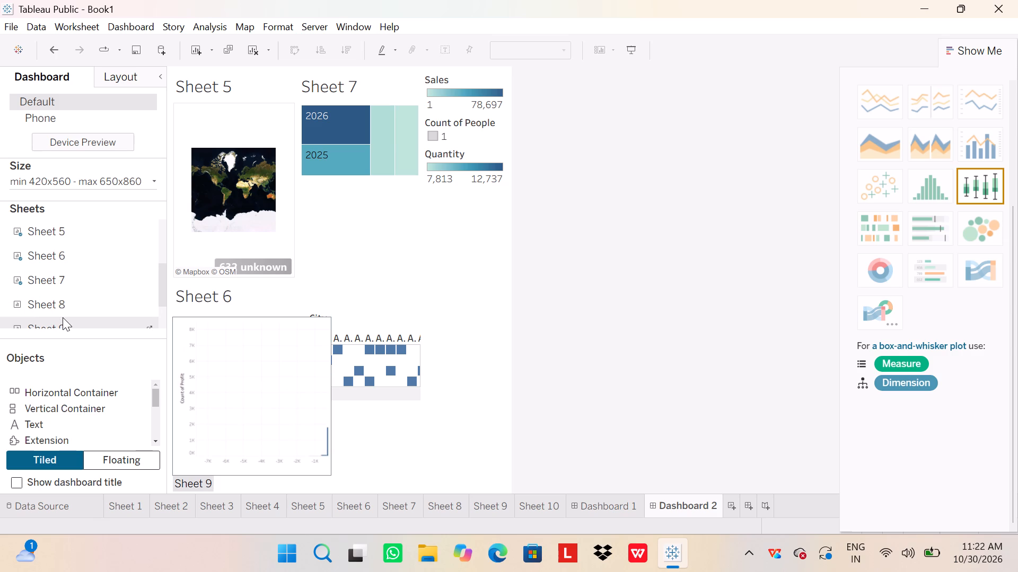
{"action": "double_click", "coordinate": [62, 307]}
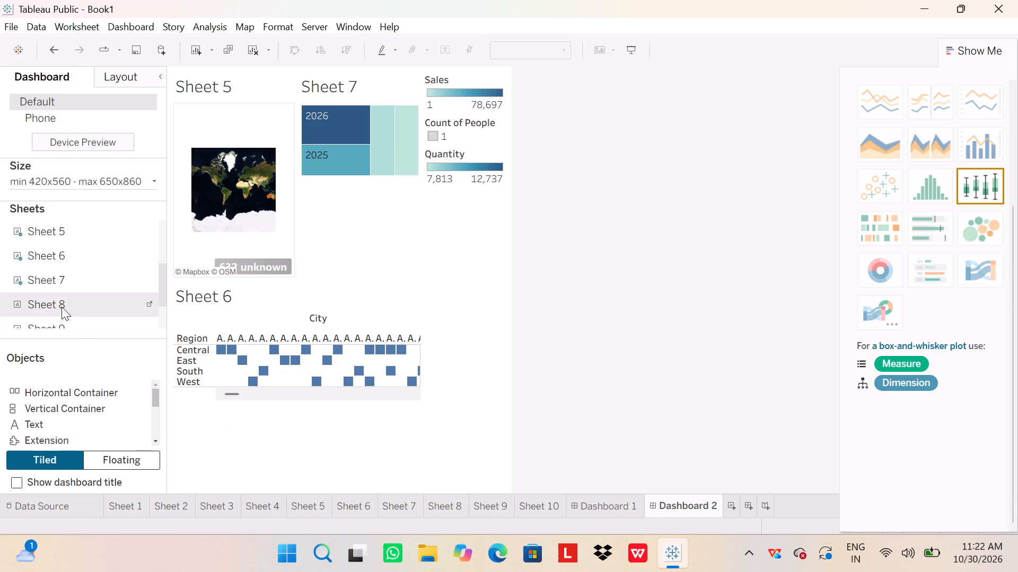
Add Sheet 9 and Sheet 10 to the second dashboard.
{"action": "scroll", "coordinate": [62, 307], "scroll_direction": "down", "scroll_amount": 2}
{"action": "double_click", "coordinate": [59, 295]}
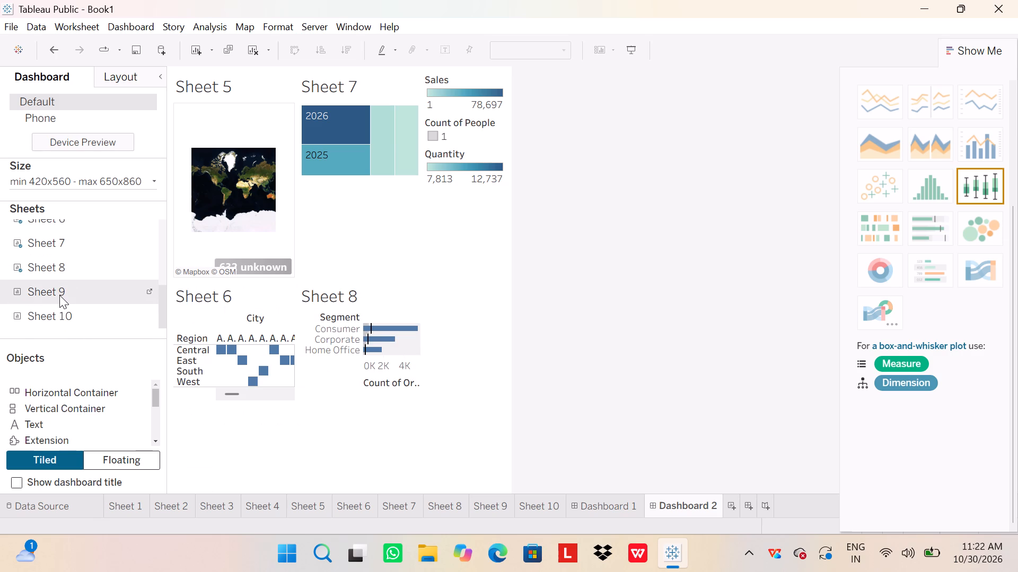
{"action": "double_click", "coordinate": [62, 316]}
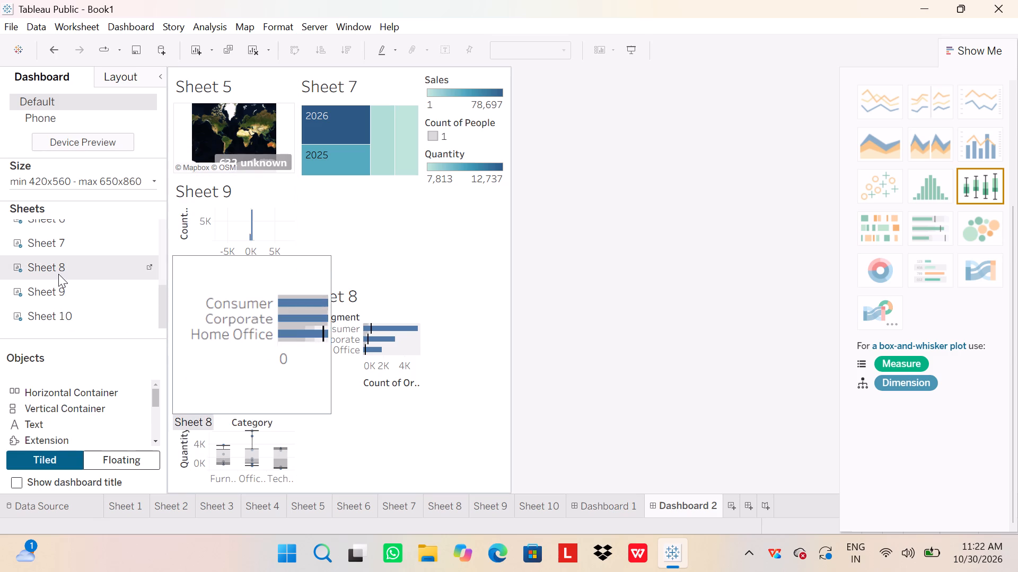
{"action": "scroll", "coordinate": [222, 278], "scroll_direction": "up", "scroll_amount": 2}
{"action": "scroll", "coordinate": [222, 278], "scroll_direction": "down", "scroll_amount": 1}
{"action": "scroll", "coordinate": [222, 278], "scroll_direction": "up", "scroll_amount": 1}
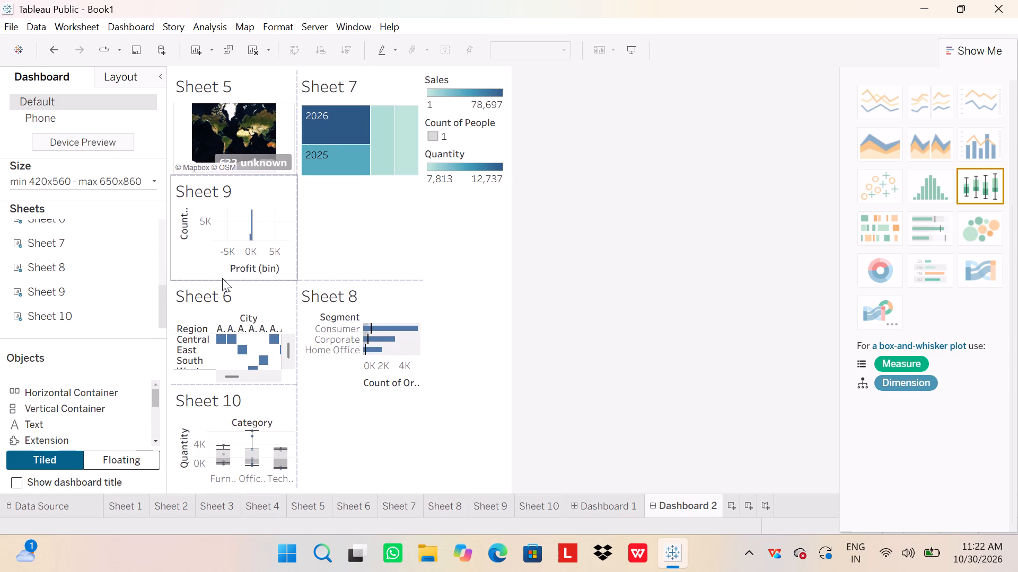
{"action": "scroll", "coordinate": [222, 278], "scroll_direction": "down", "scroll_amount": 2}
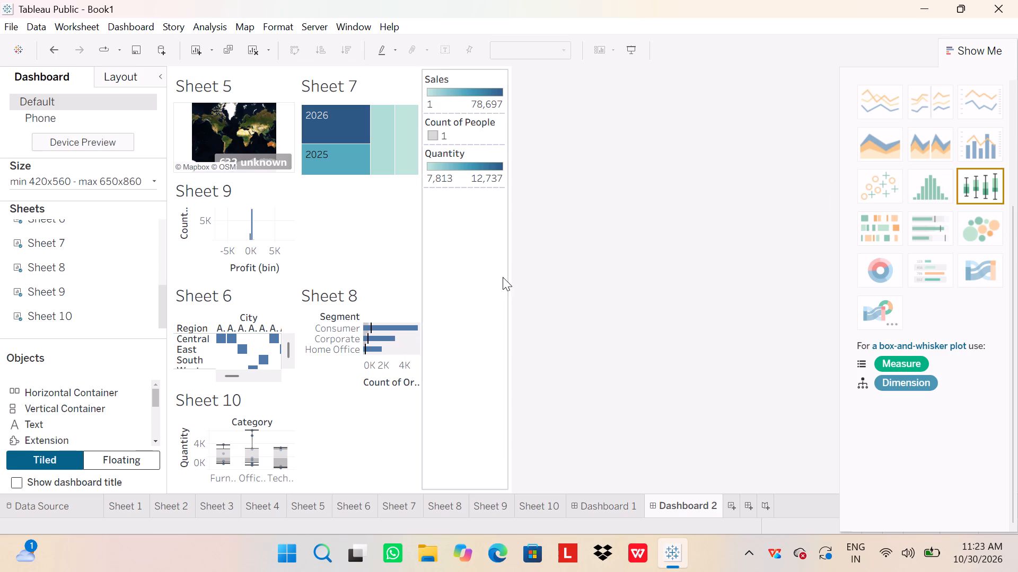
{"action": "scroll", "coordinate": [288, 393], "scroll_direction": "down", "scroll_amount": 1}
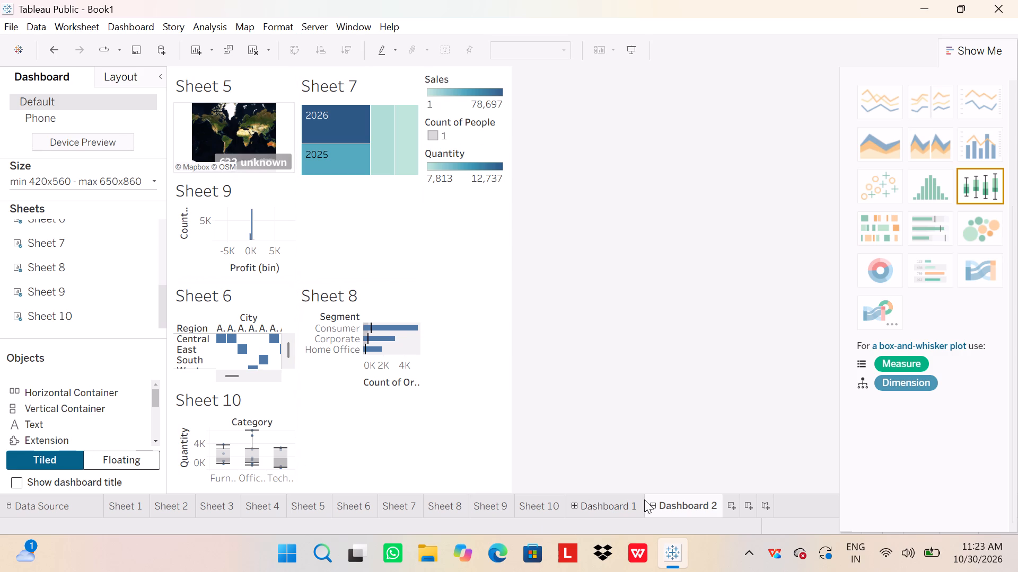
Create a new story and add Sheet 1, Sheet 2, Sheet 3 and Sheet 4 as separate story points in that order.
{"action": "left_click", "coordinate": [770, 503]}
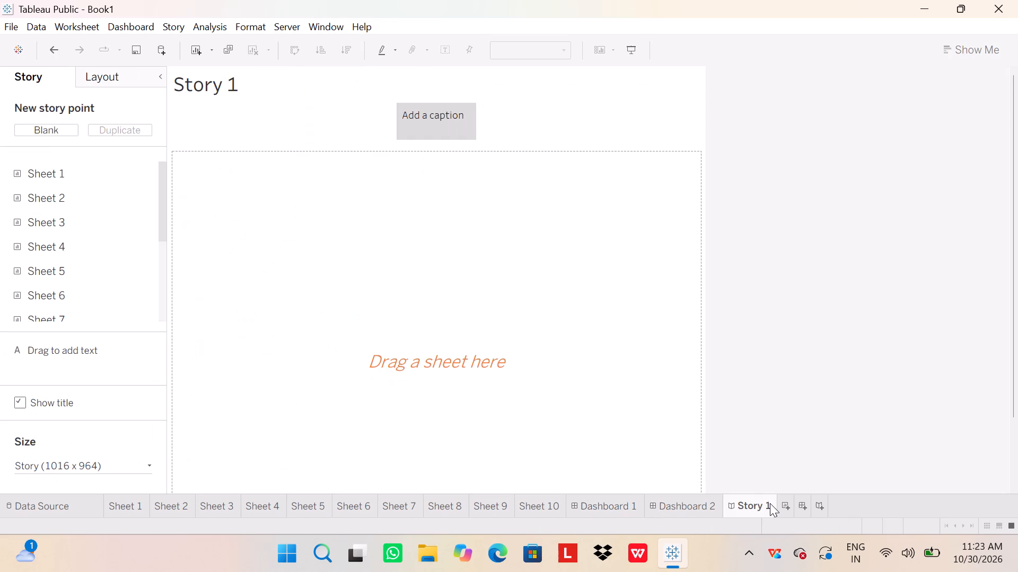
{"action": "double_click", "coordinate": [128, 181]}
{"action": "double_click", "coordinate": [115, 196]}
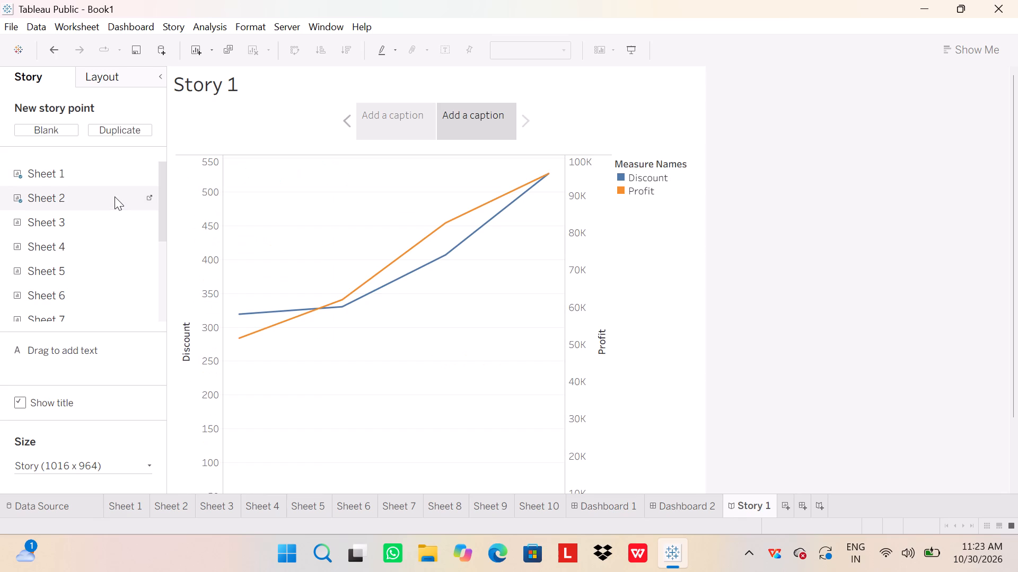
{"action": "left_click", "coordinate": [94, 237]}
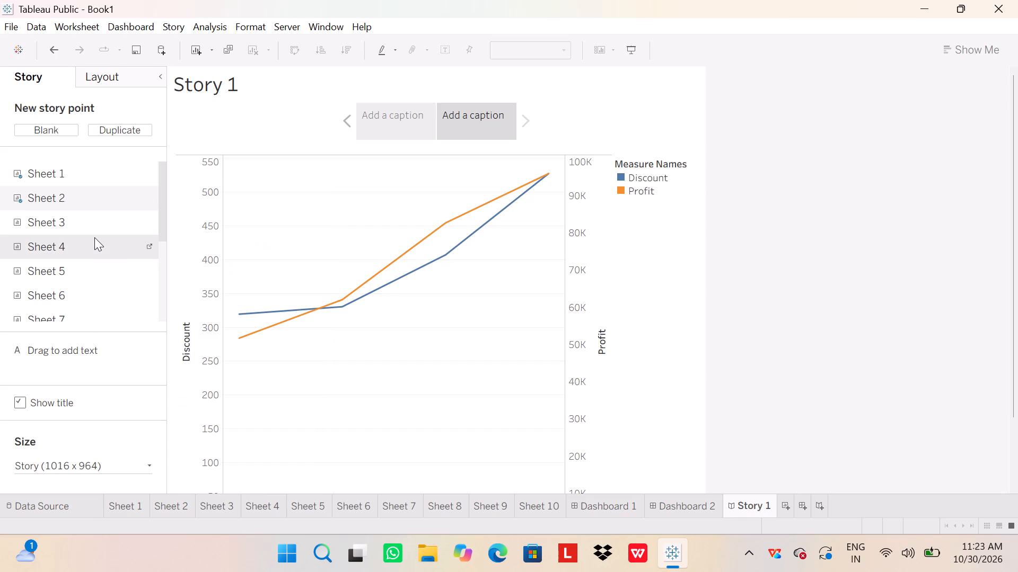
{"action": "left_click", "coordinate": [93, 234]}
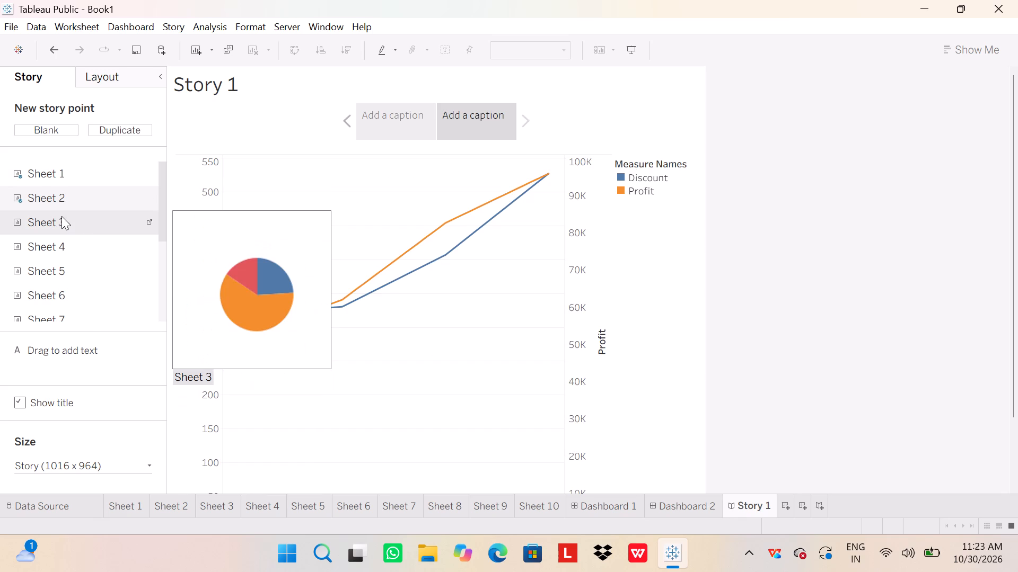
{"action": "double_click", "coordinate": [62, 216]}
{"action": "double_click", "coordinate": [67, 248]}
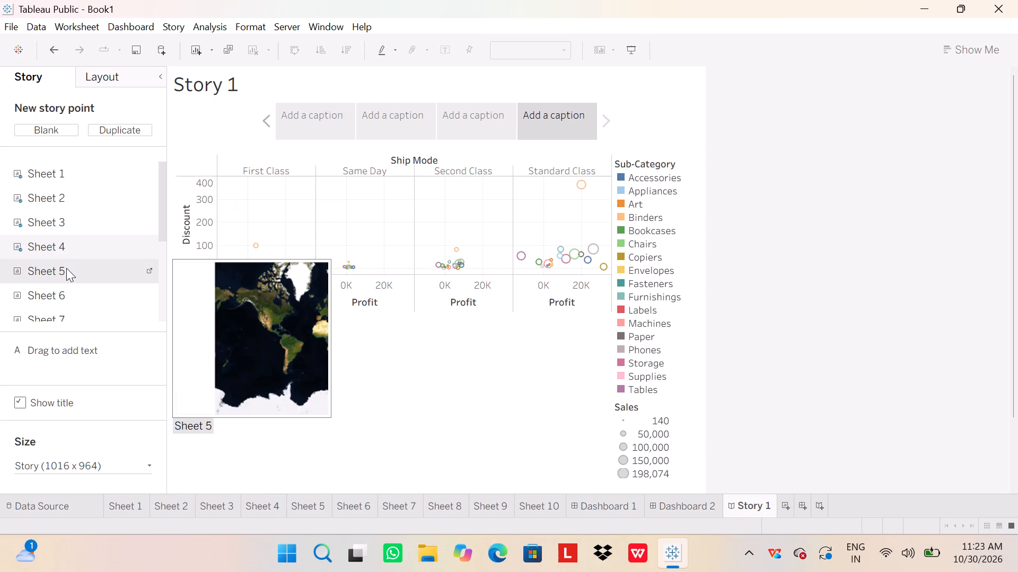
Add Sheet 5, Sheet 6, Sheet 7, Sheet 8, Sheet 9 and Sheet 10 to the story as further separate points.
{"action": "double_click", "coordinate": [66, 268]}
{"action": "double_click", "coordinate": [63, 287]}
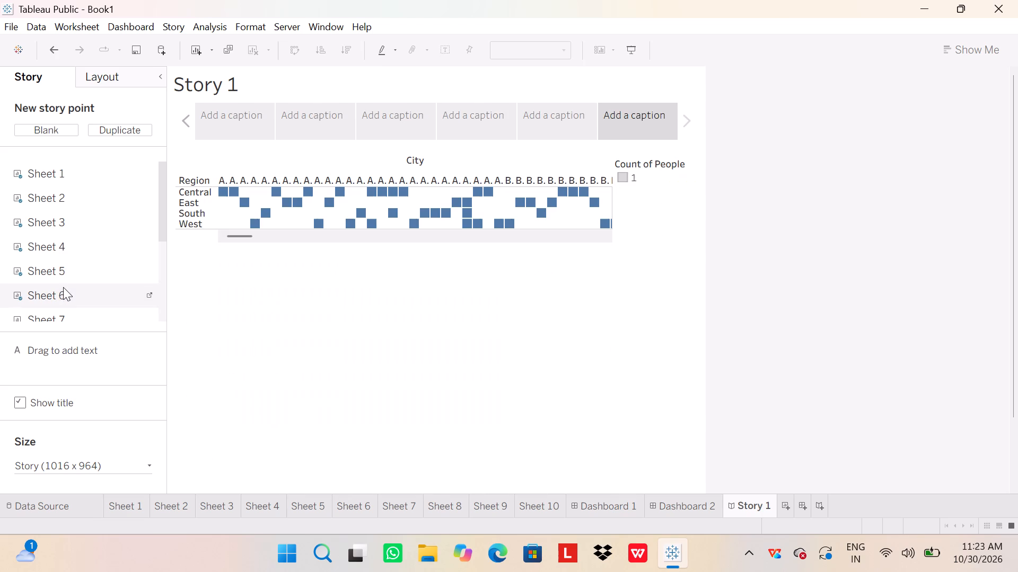
{"action": "double_click", "coordinate": [63, 308]}
{"action": "scroll", "coordinate": [63, 308], "scroll_direction": "down", "scroll_amount": 1}
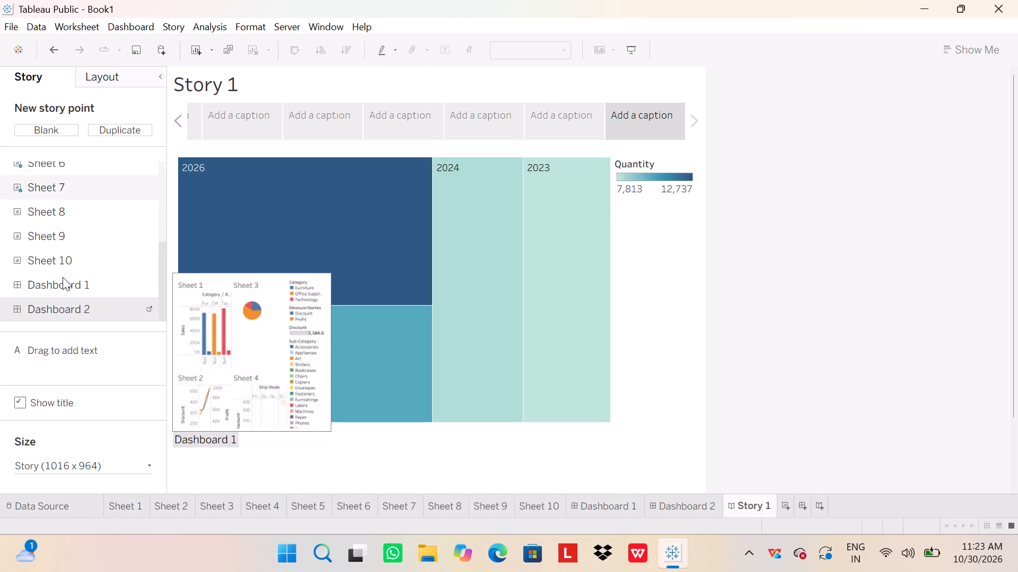
{"action": "double_click", "coordinate": [58, 216]}
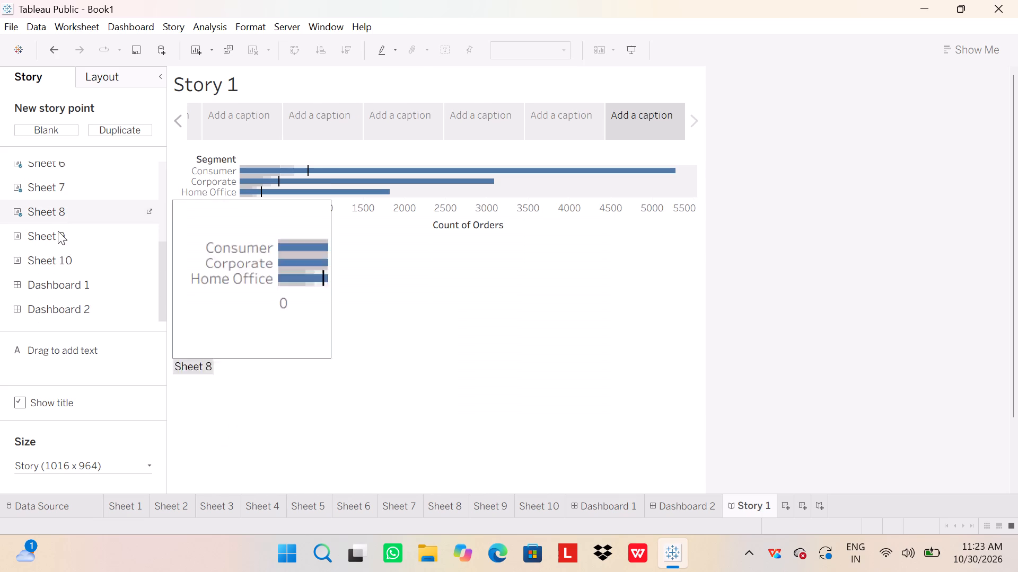
{"action": "double_click", "coordinate": [58, 236]}
{"action": "double_click", "coordinate": [63, 259]}
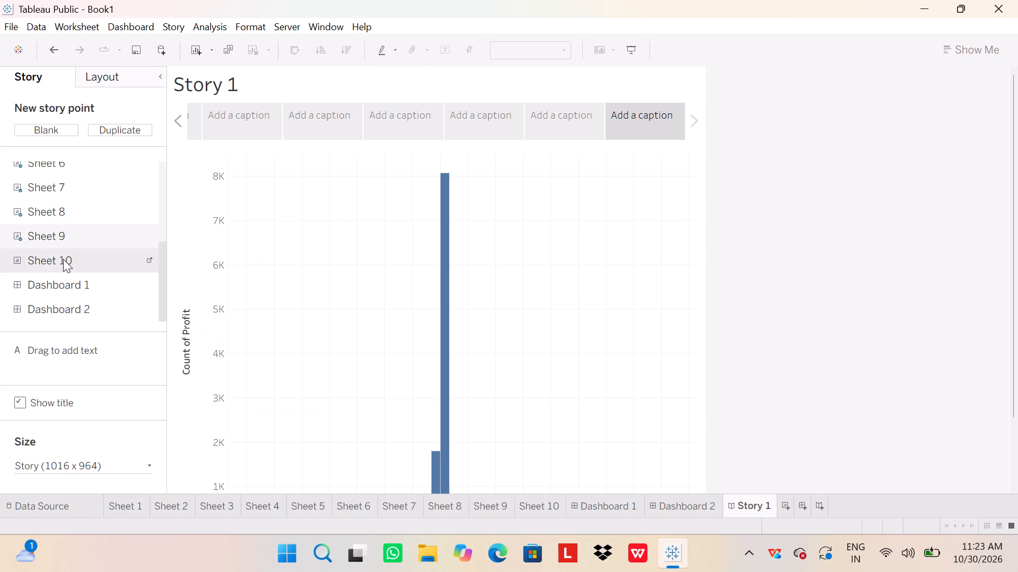
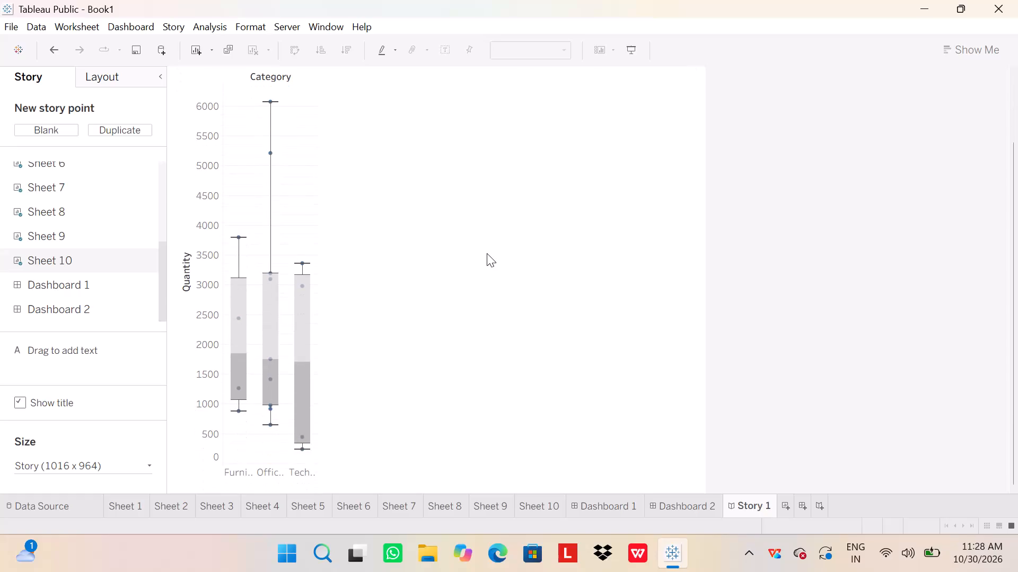
Step back through the story points from the Sheet 10 point to the Sheet 6 point to review their charts.
{"action": "scroll", "coordinate": [487, 253], "scroll_direction": "up", "scroll_amount": 3}
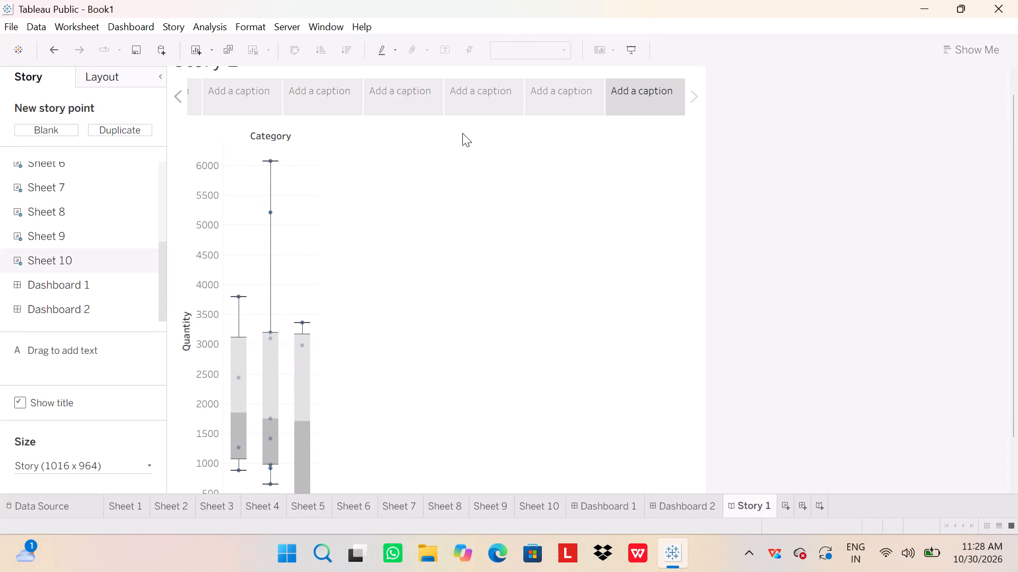
{"action": "left_click", "coordinate": [175, 100]}
{"action": "left_click", "coordinate": [175, 100]}
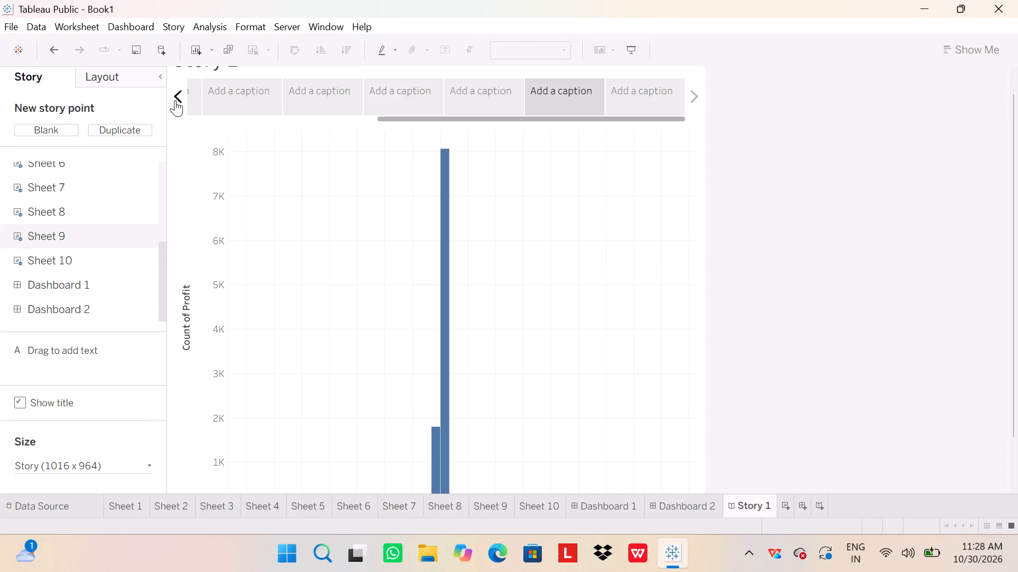
{"action": "triple_click", "coordinate": [175, 100]}
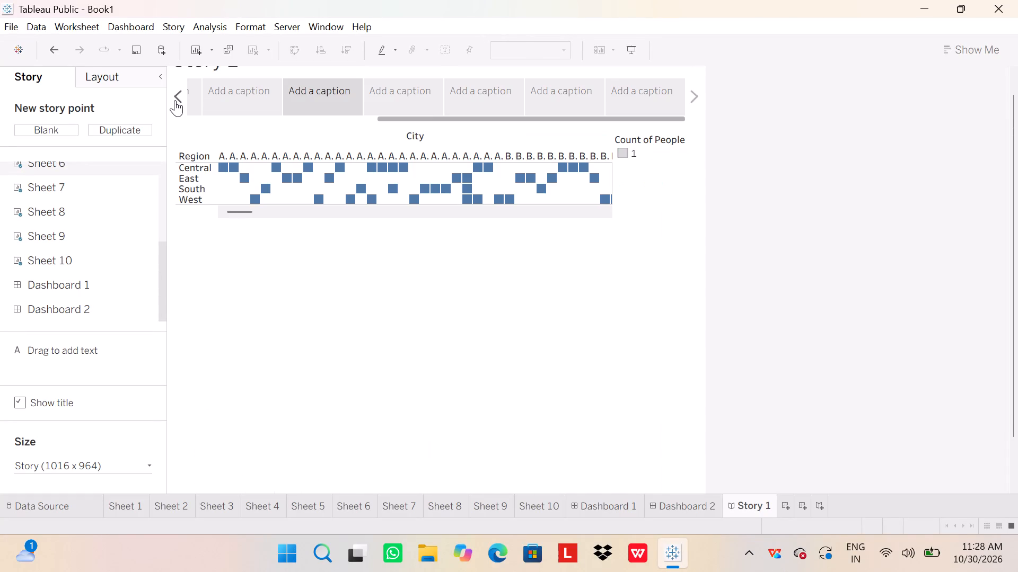
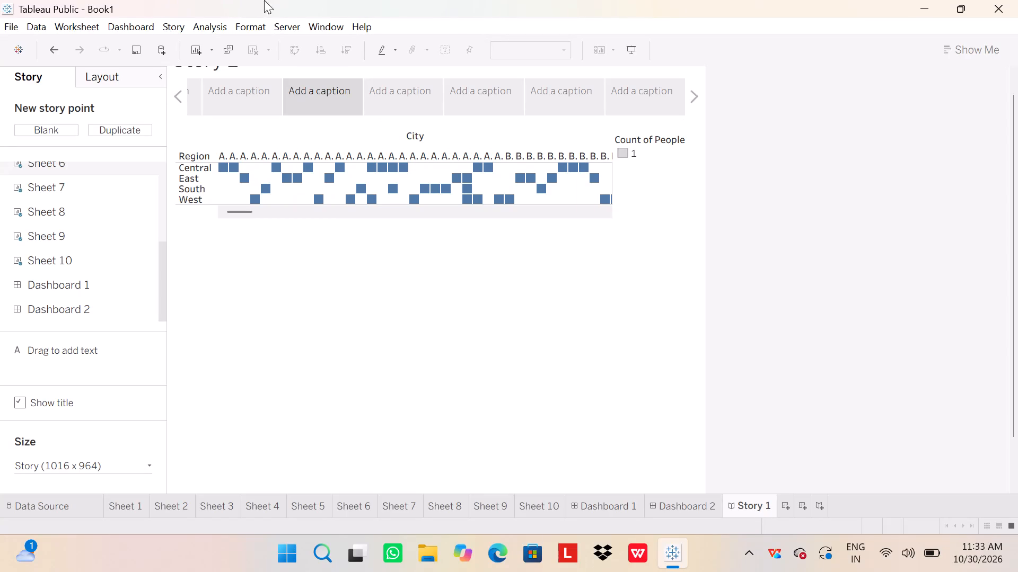
Minimize the Tableau workbook and turn off the computer's Wi-Fi in the network settings.
{"action": "left_click", "coordinate": [928, 6]}
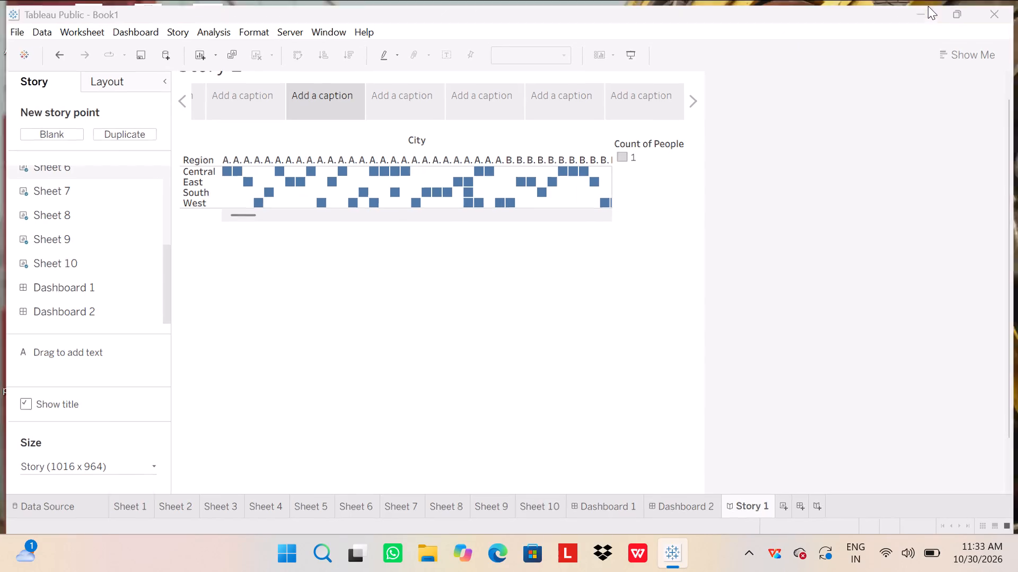
{"action": "left_click", "coordinate": [911, 565]}
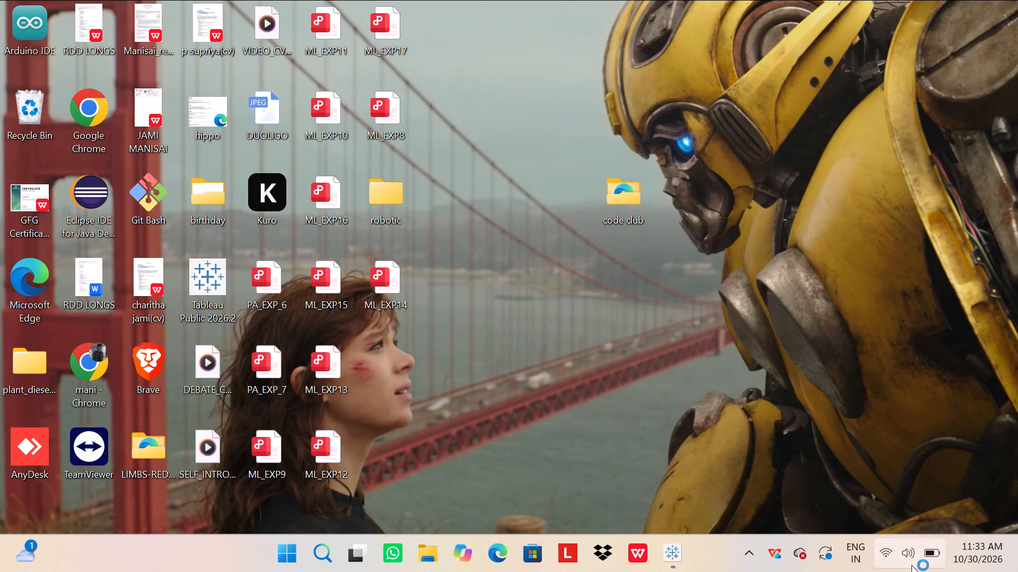
{"action": "left_click", "coordinate": [795, 259]}
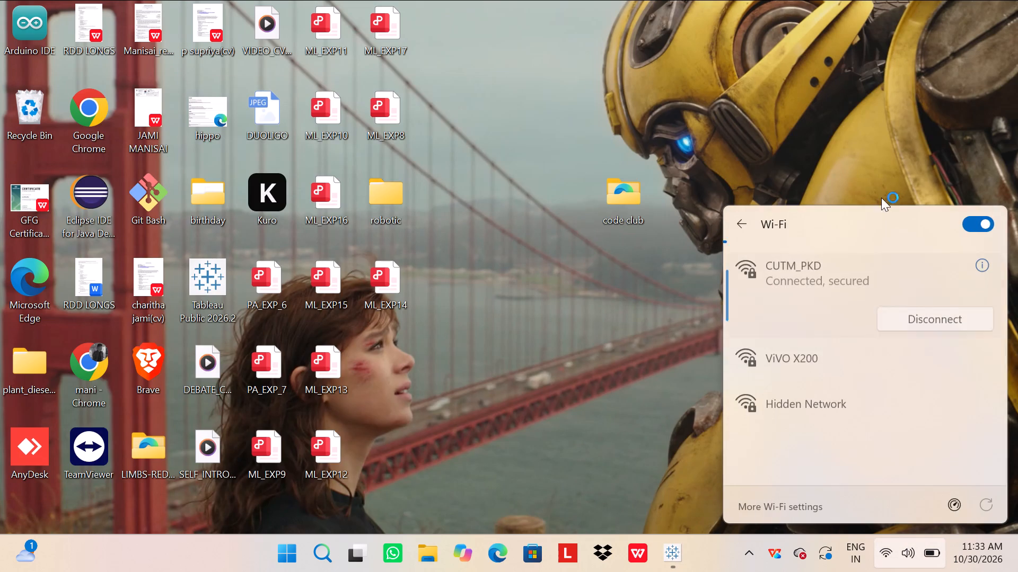
{"action": "left_click", "coordinate": [971, 211]}
{"action": "left_click", "coordinate": [919, 143]}
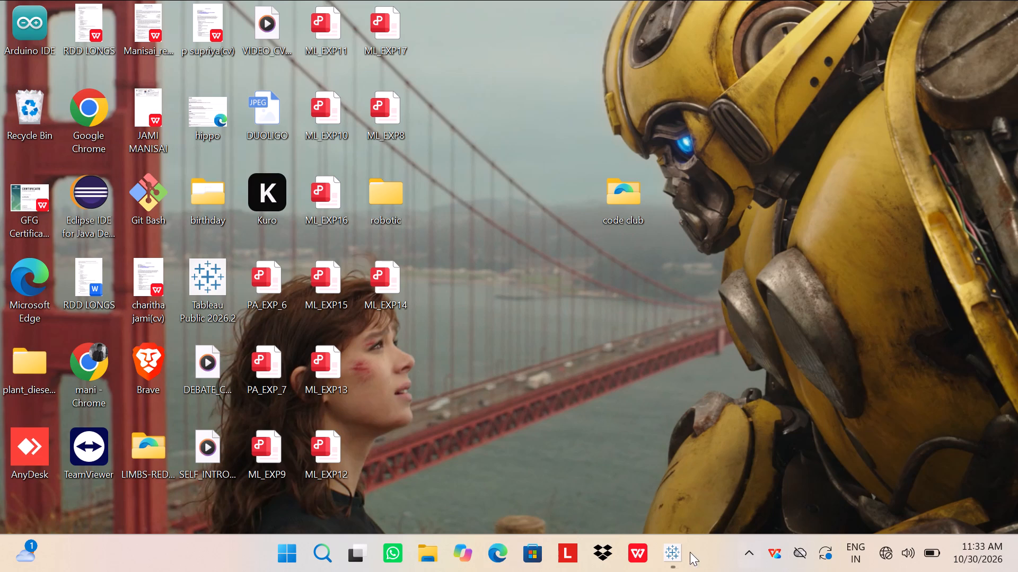
Minimize the Tableau Public workbook window and put the computer to sleep from the Windows desktop.
{"action": "left_click", "coordinate": [658, 478]}
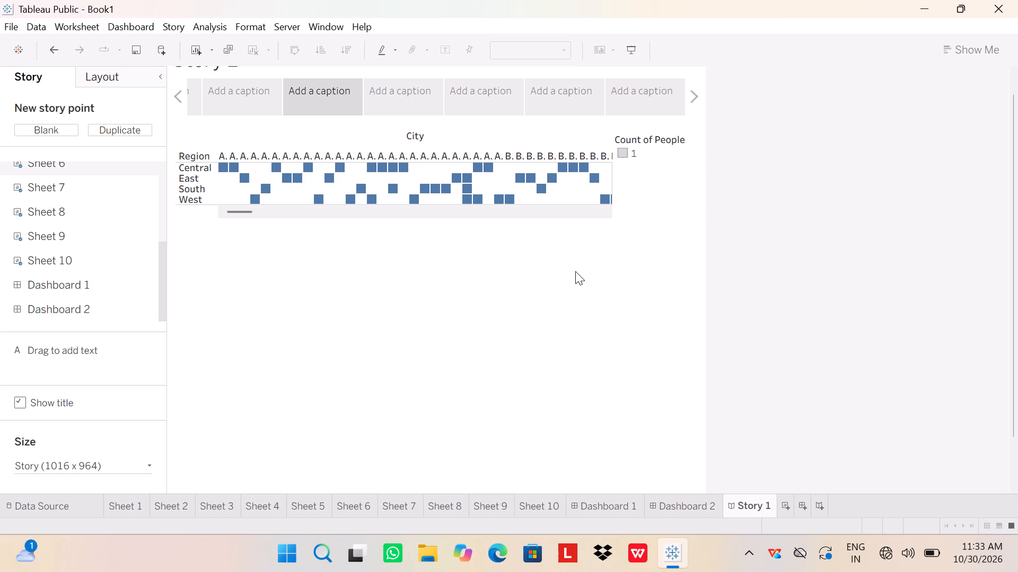
{"action": "left_click", "coordinate": [922, 12]}
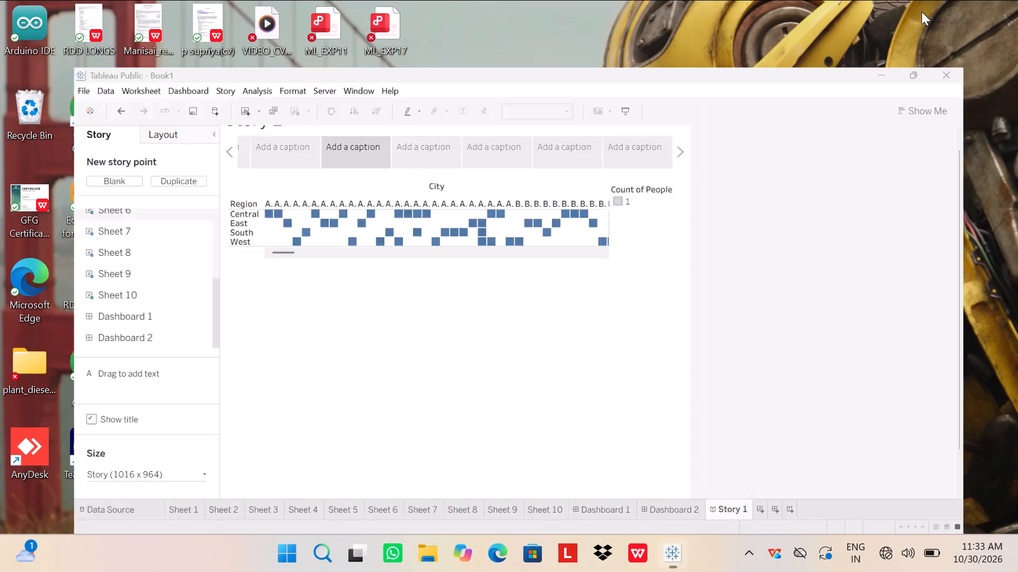
{"action": "left_click", "coordinate": [283, 561]}
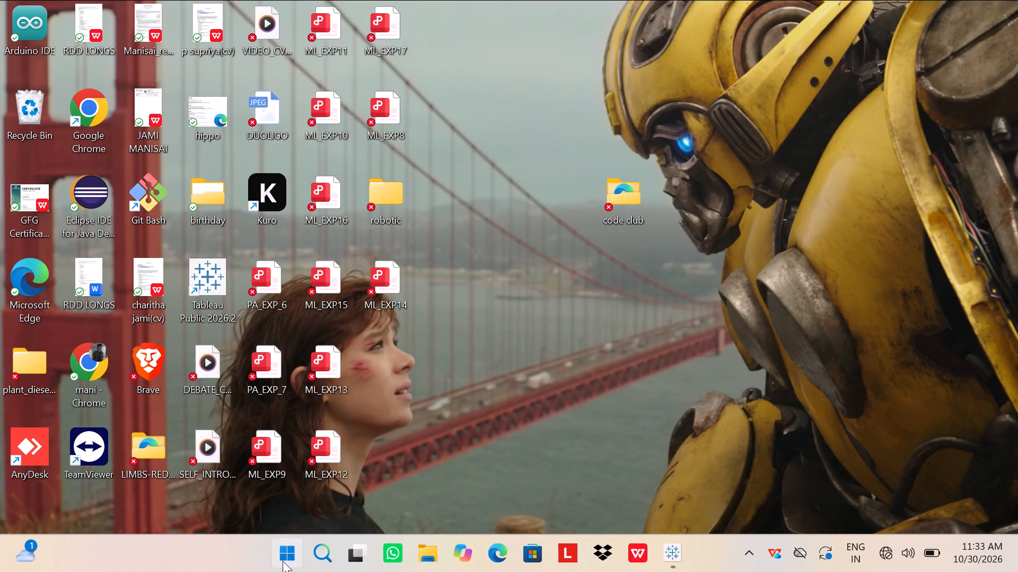
{"action": "left_click", "coordinate": [622, 496]}
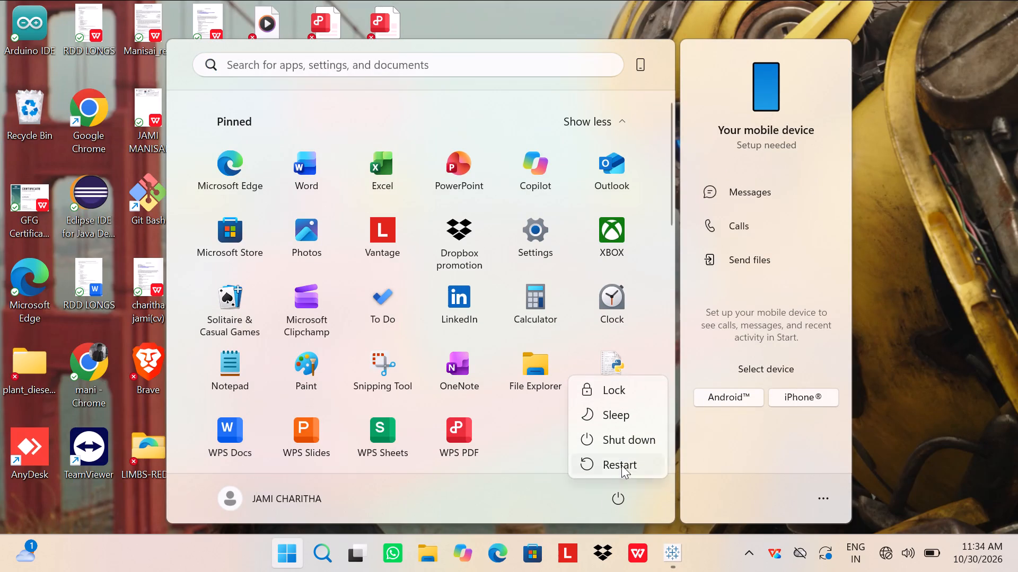
{"action": "left_click", "coordinate": [621, 415]}
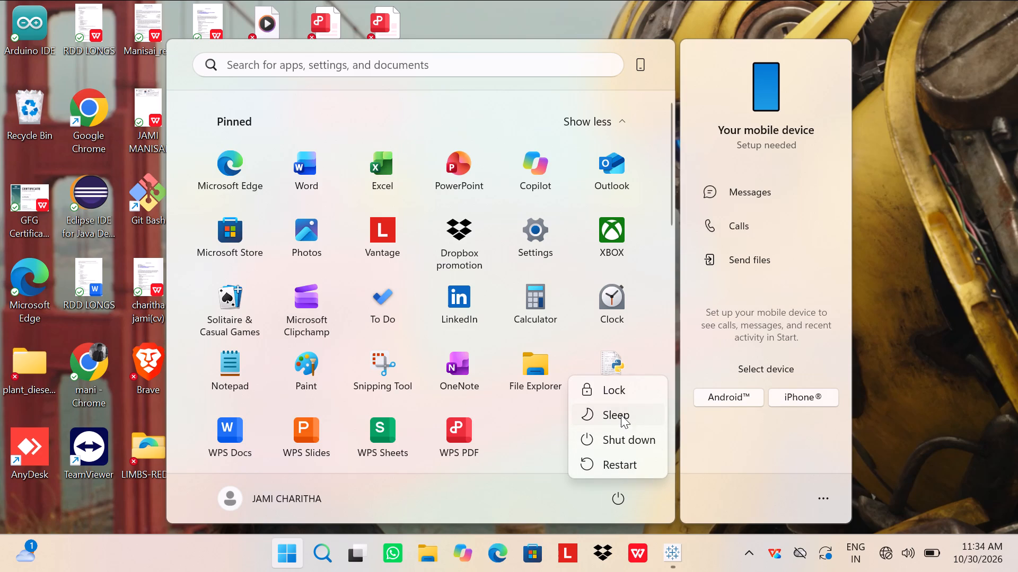